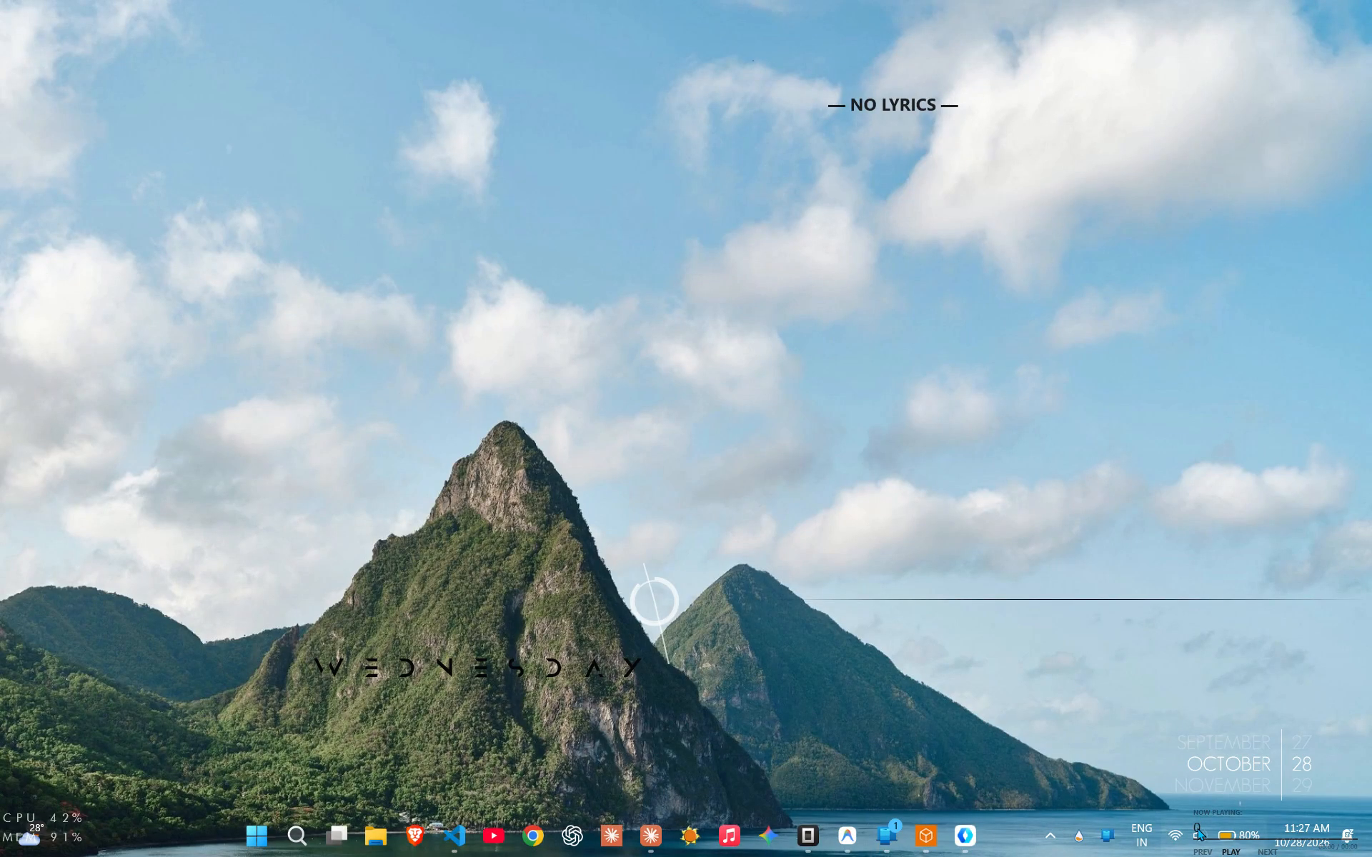
Refresh the list of available Wi-Fi networks in the quick settings.
left_click(1197, 828)
left_click(1128, 498)
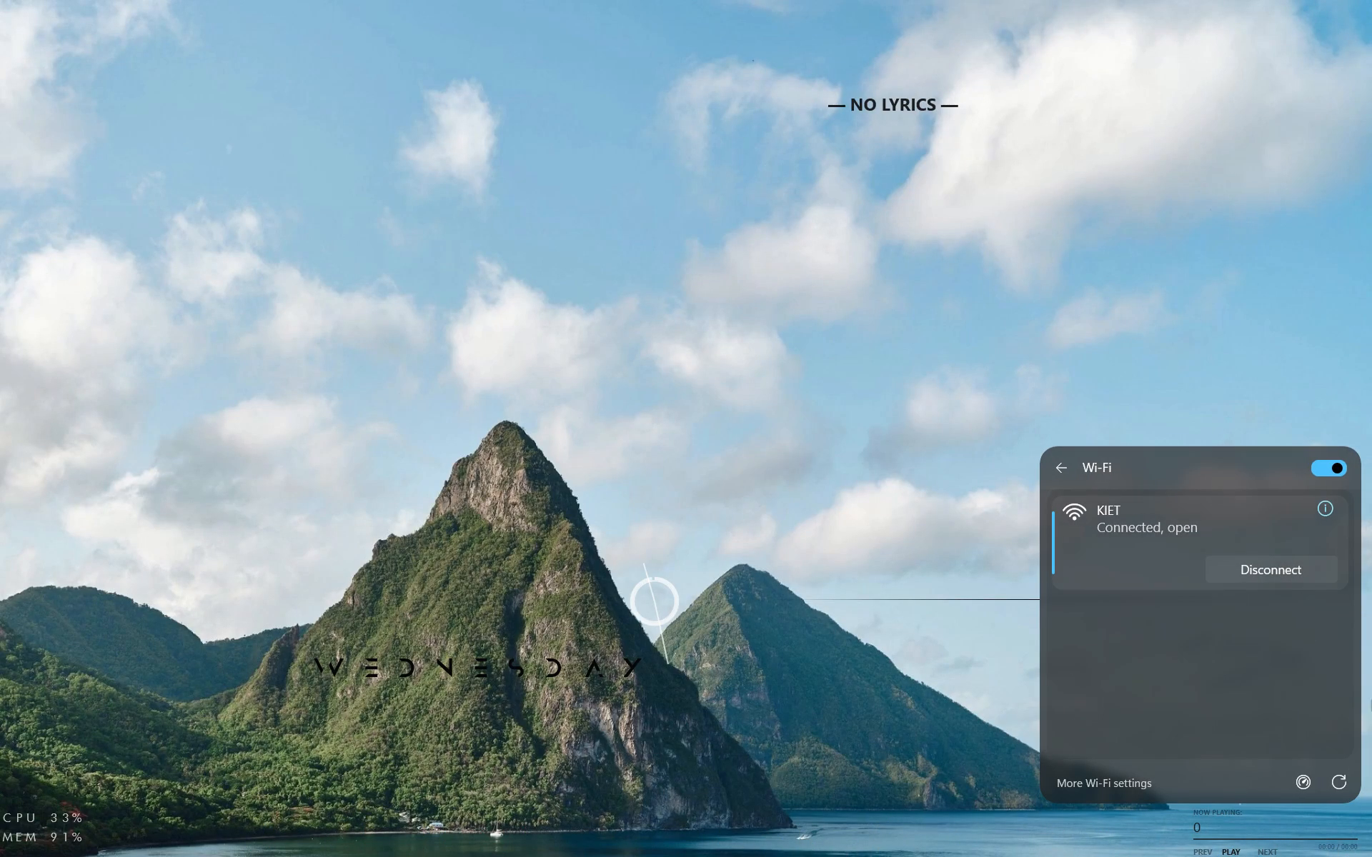
left_click(1337, 779)
left_click(832, 564)
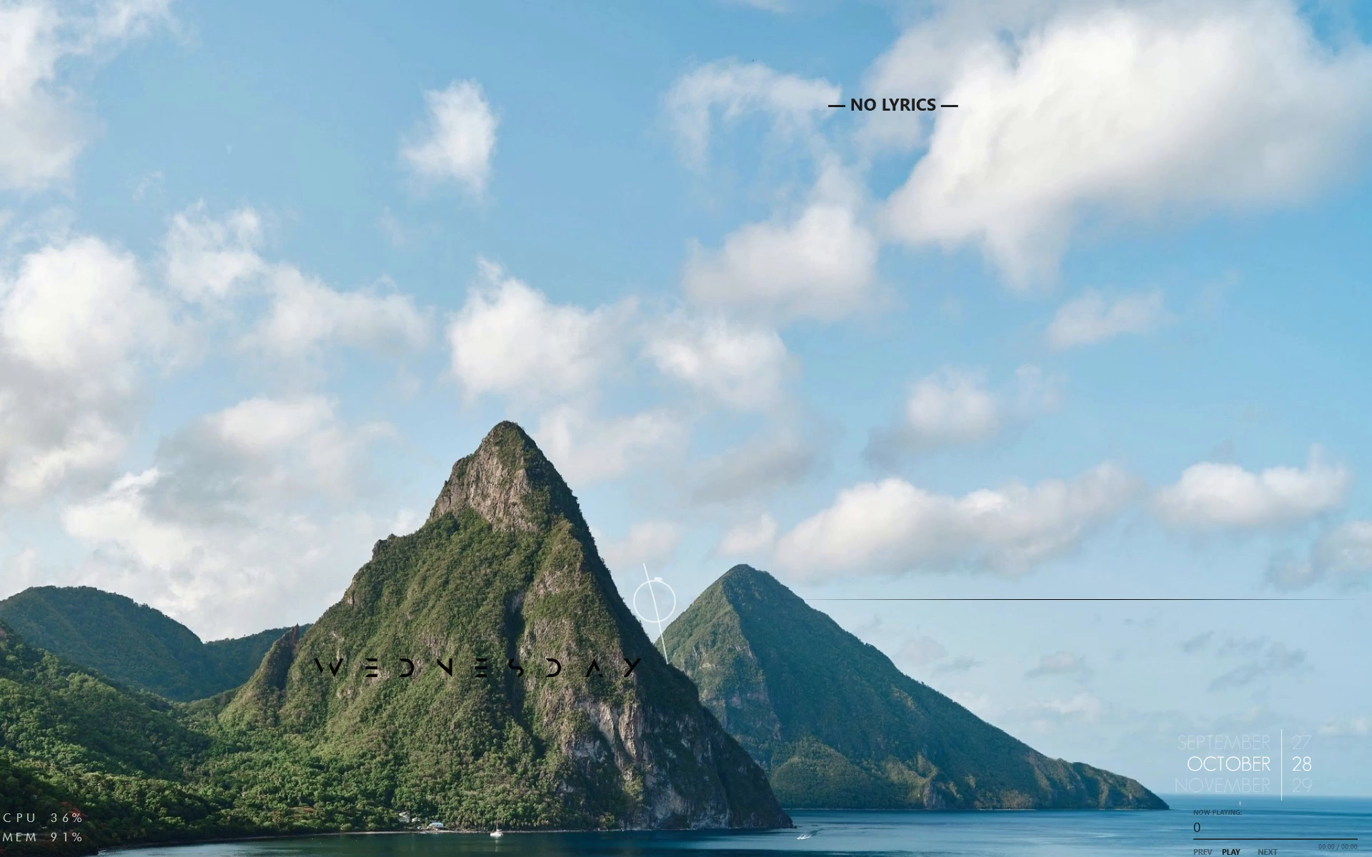
Switch to the AWS console and open S3 from the recently visited services, minimizing the window while it loads.
left_click(921, 842)
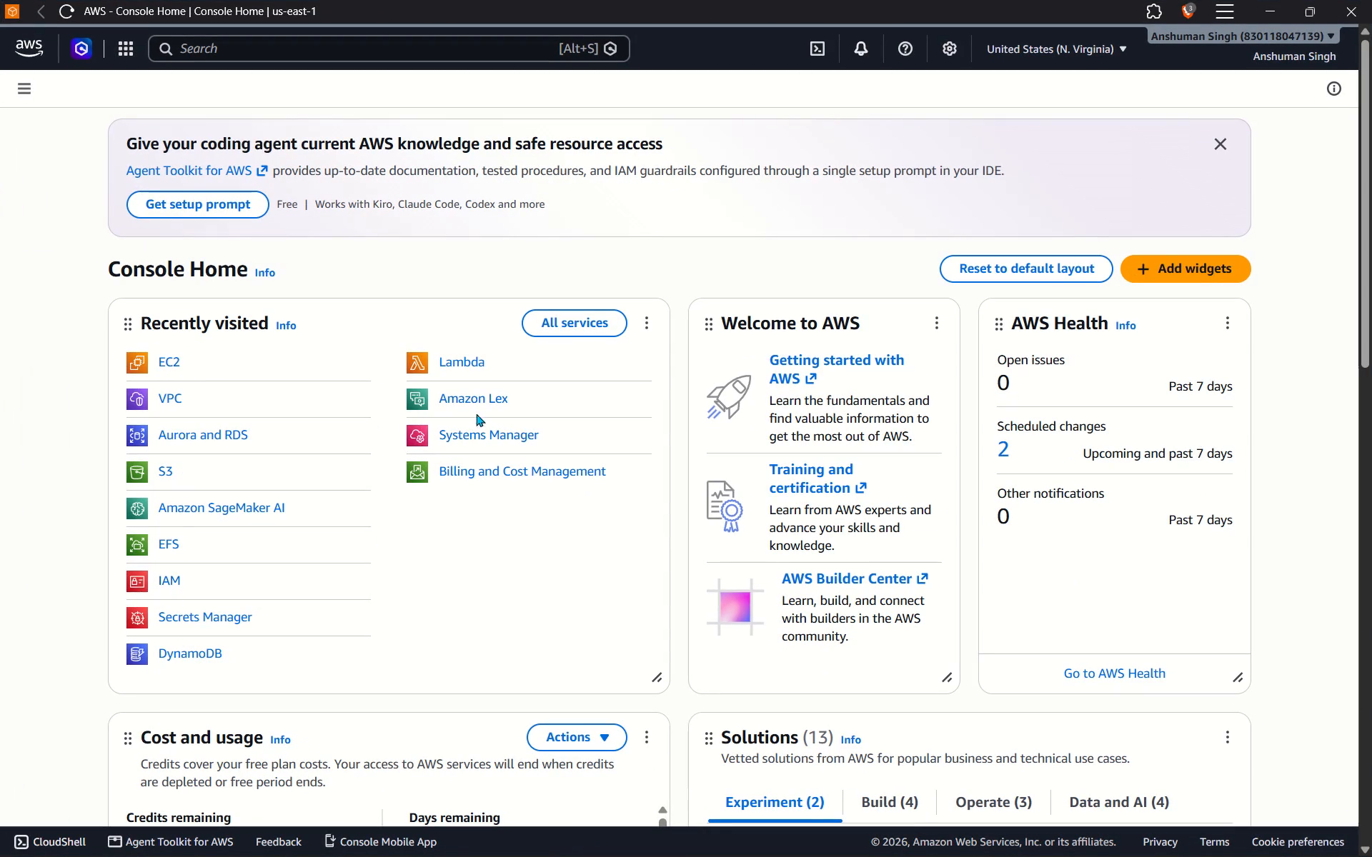
left_click(165, 468)
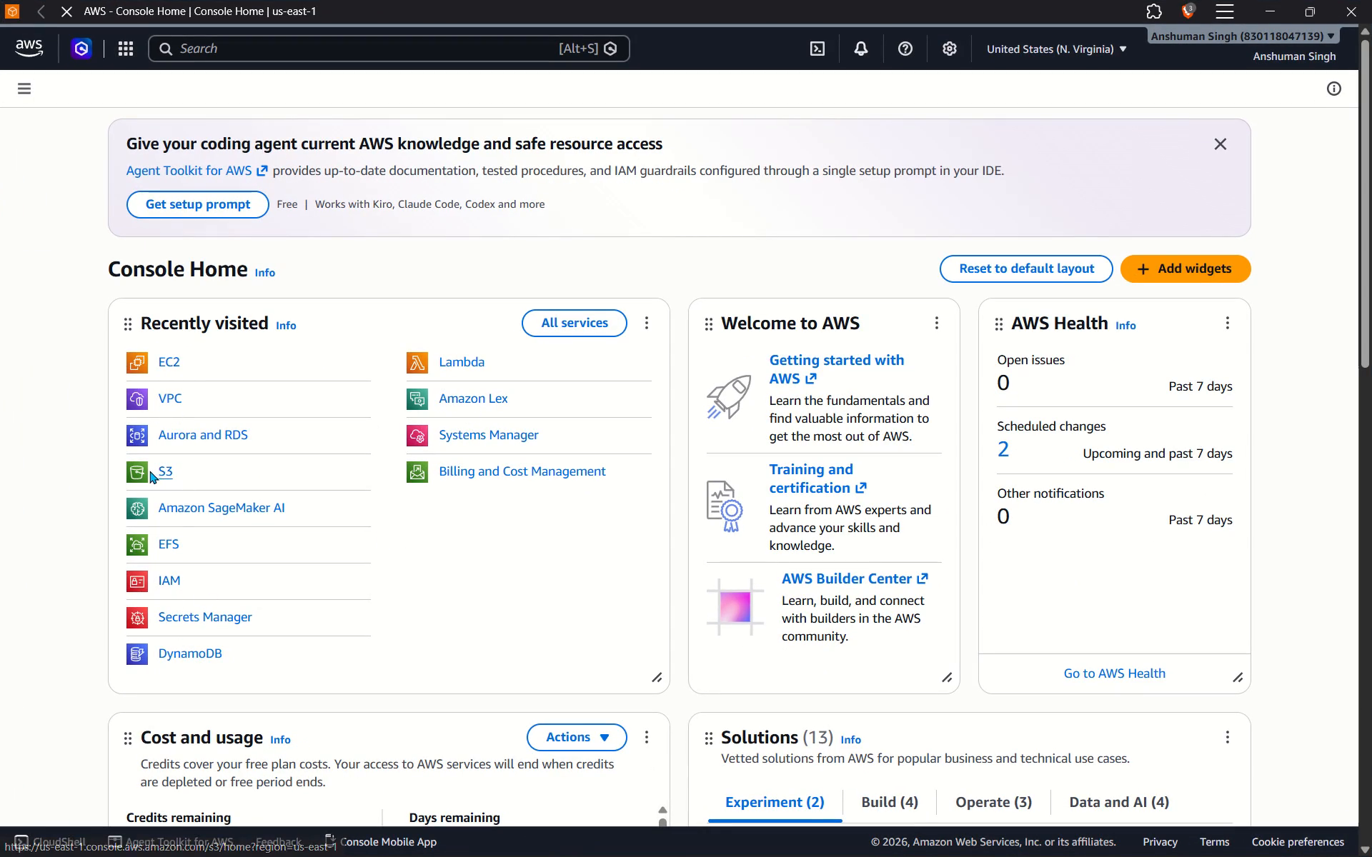
left_click(163, 468)
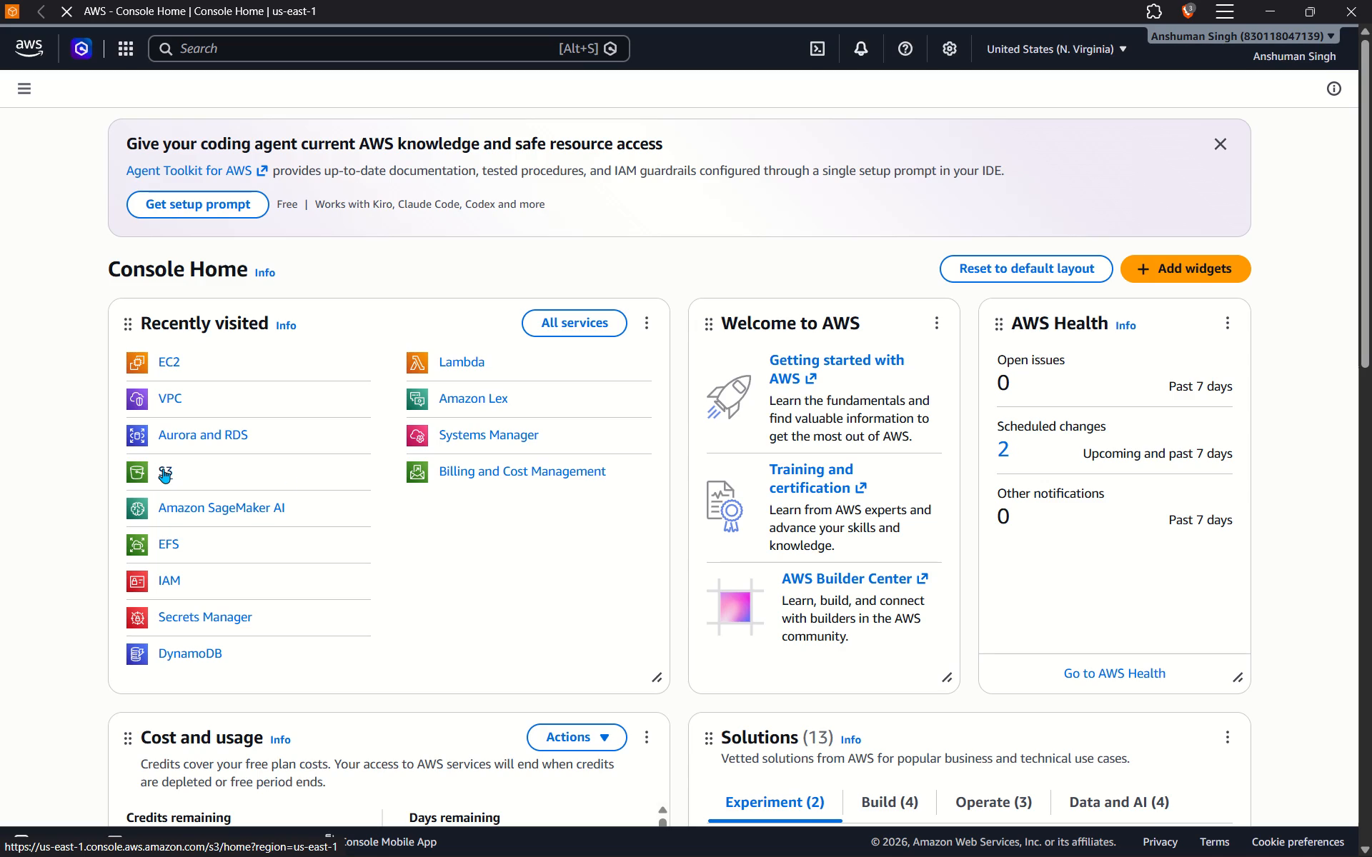
left_click(1273, 0)
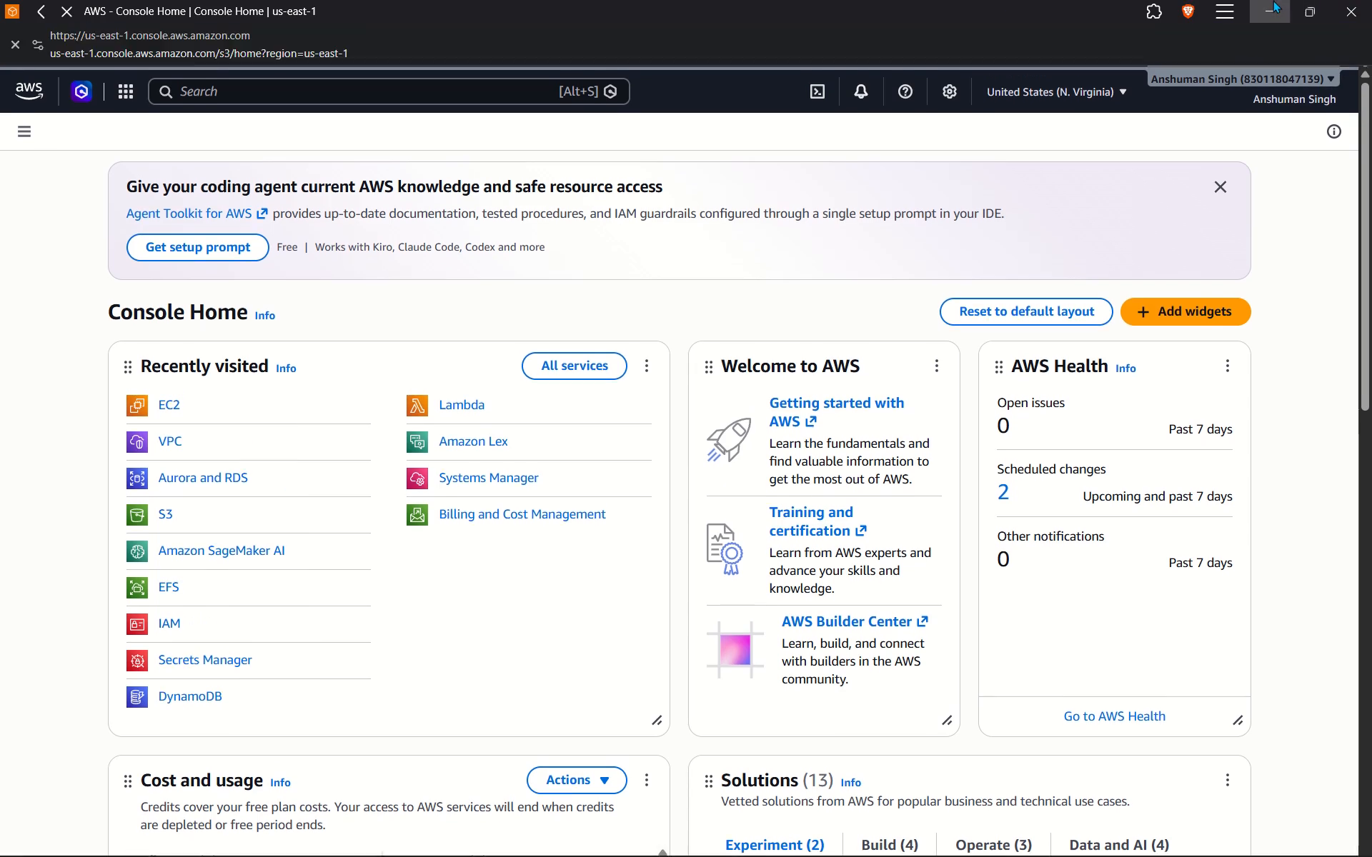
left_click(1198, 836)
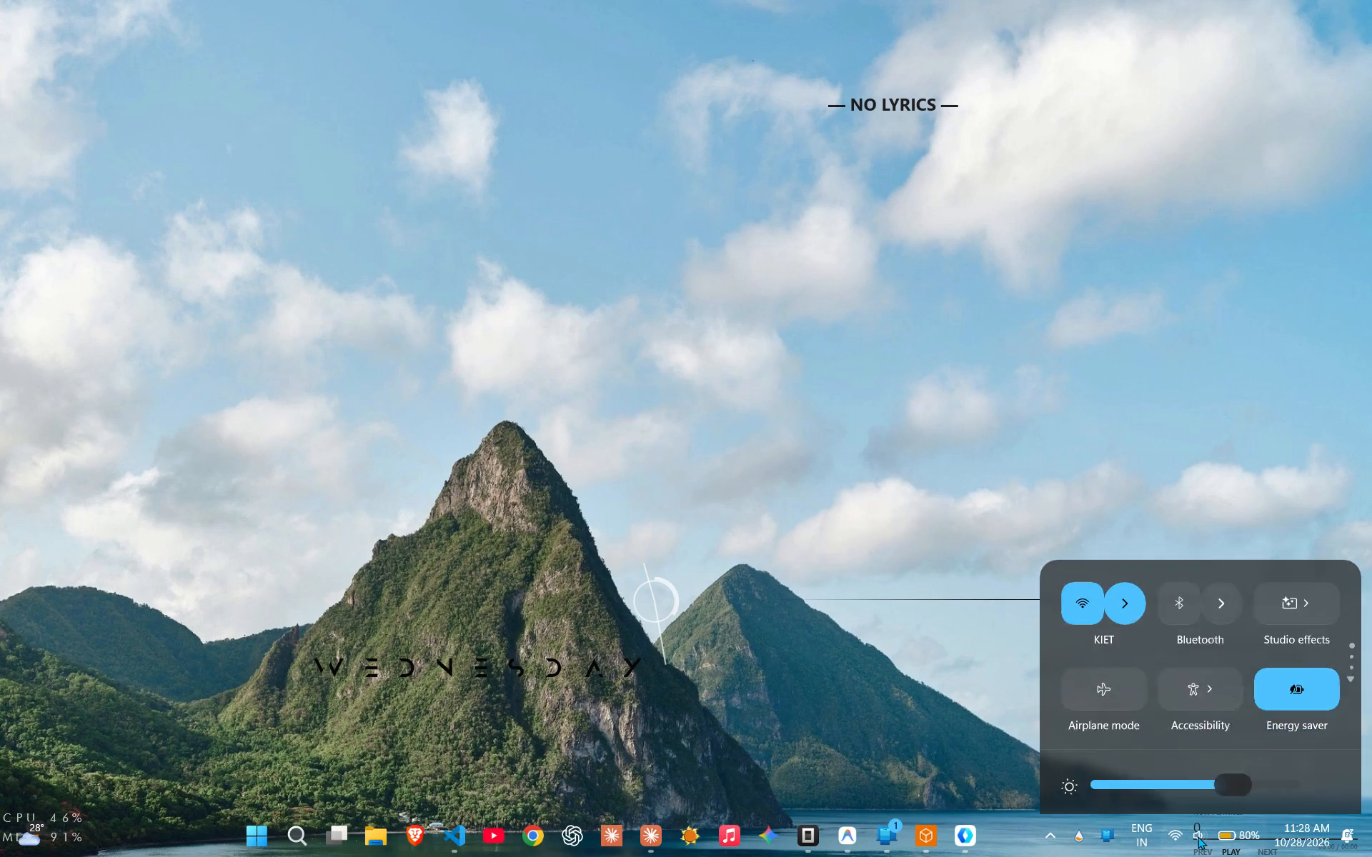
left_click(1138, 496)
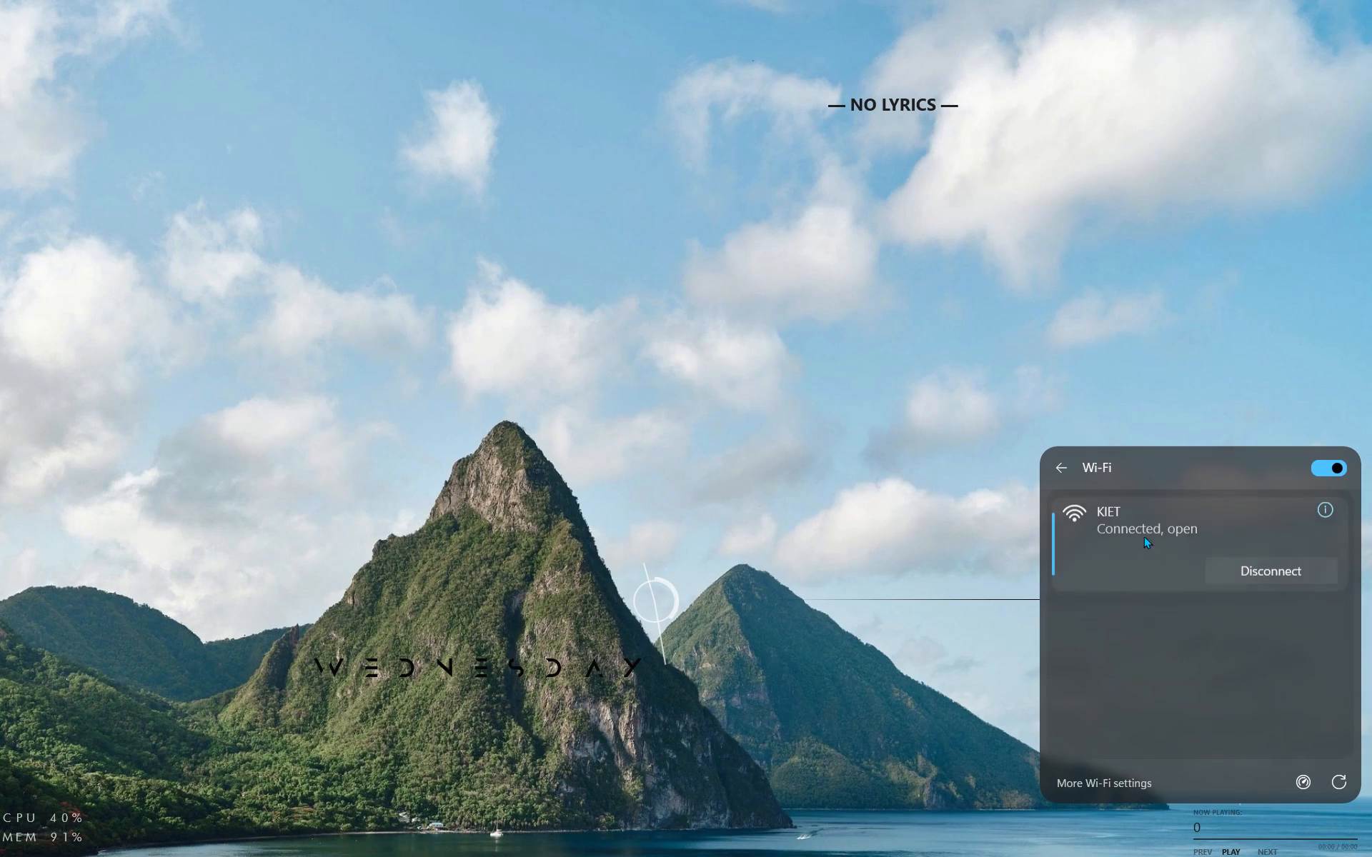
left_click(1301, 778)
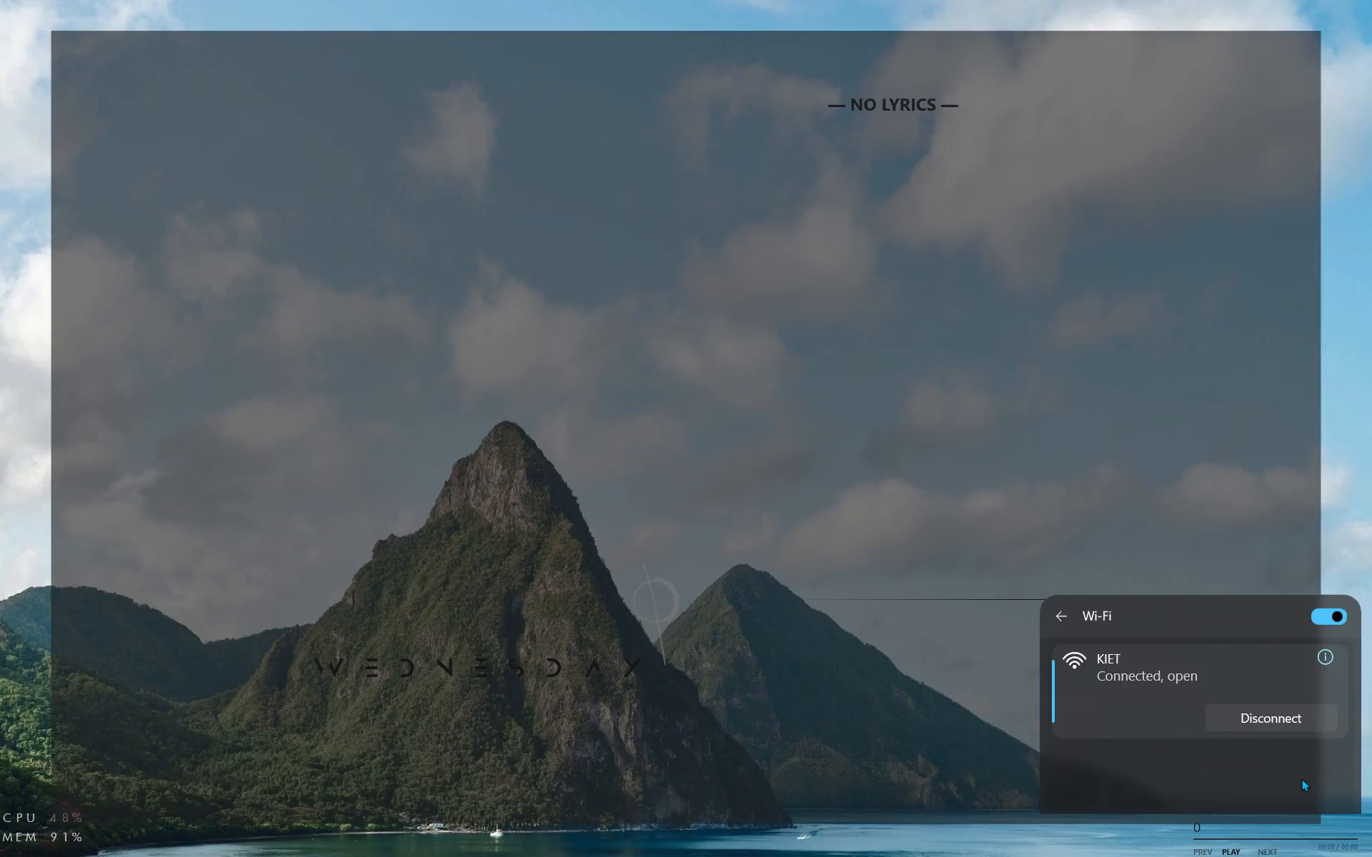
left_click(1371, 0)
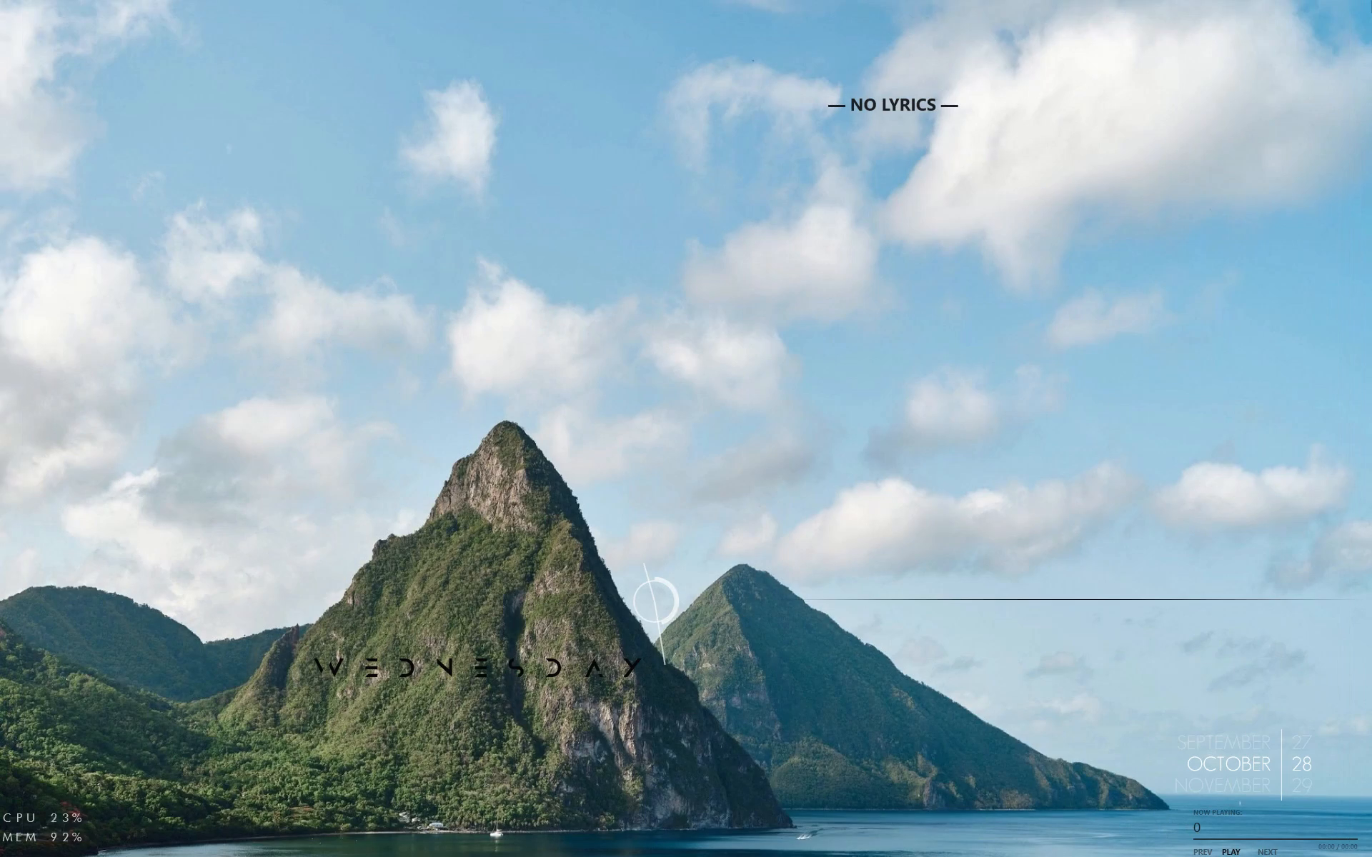
Open the full Wi-Fi settings, look at the KIET network's properties, and expand the available networks.
left_click(1176, 826)
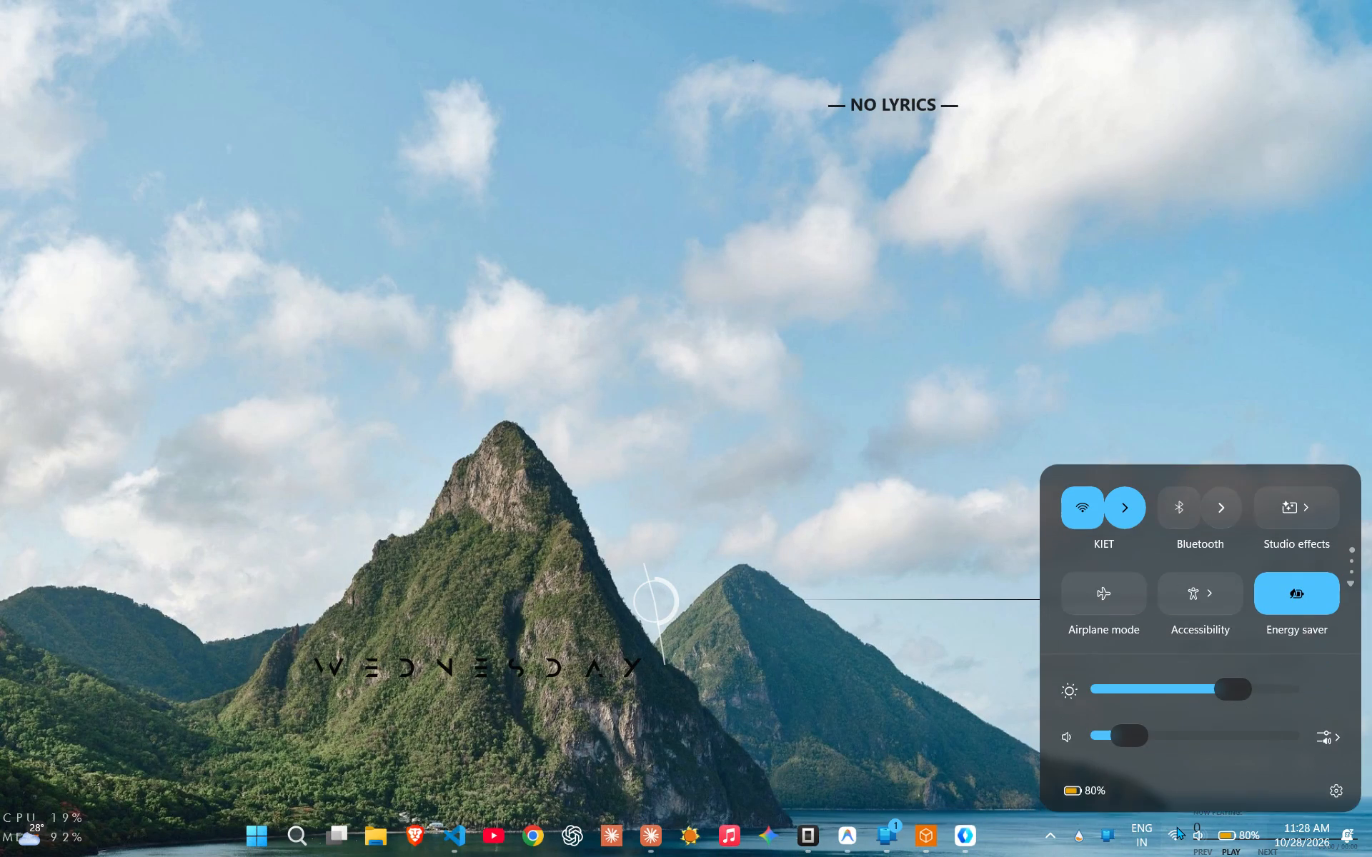
left_click(1134, 493)
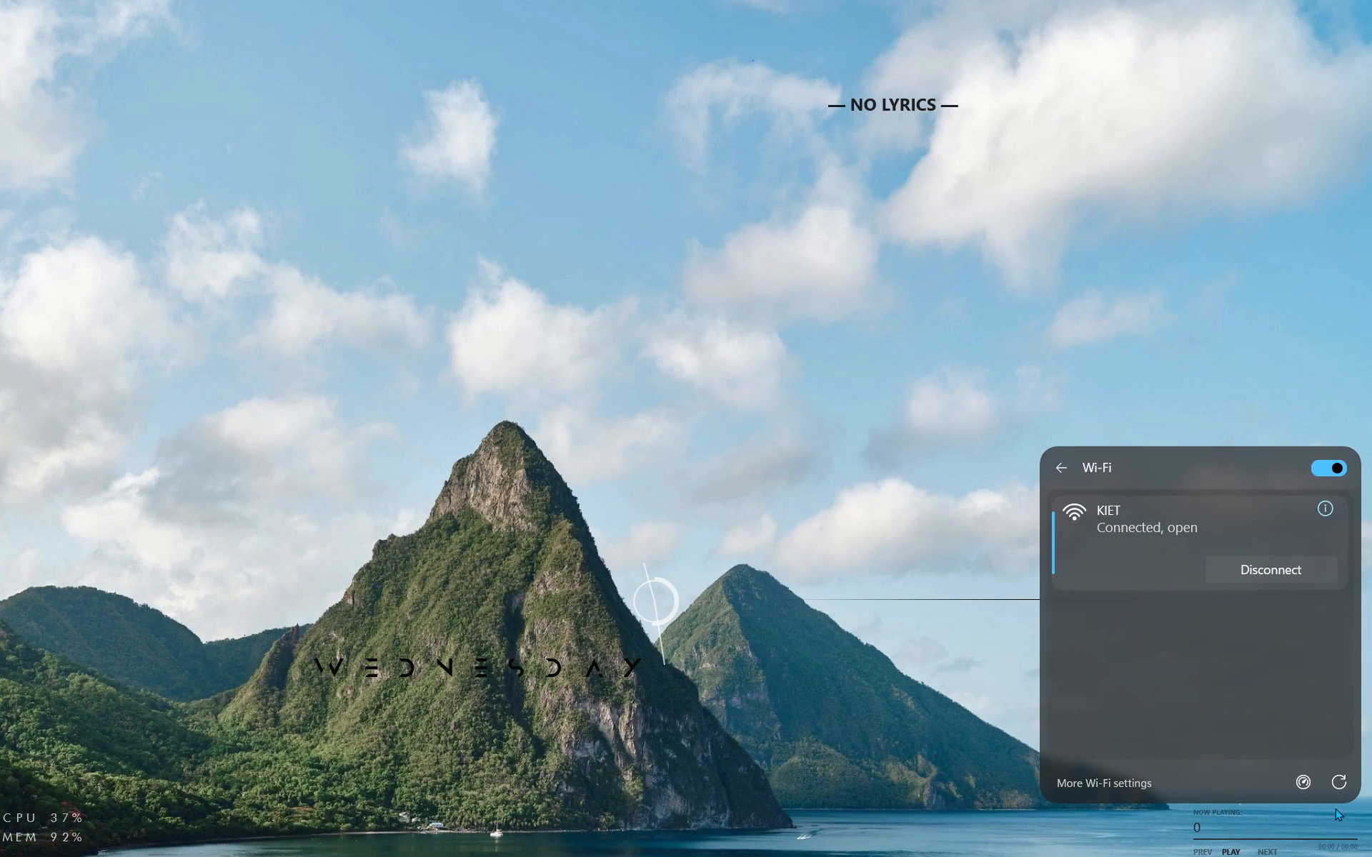
left_click(1337, 789)
left_click(1112, 783)
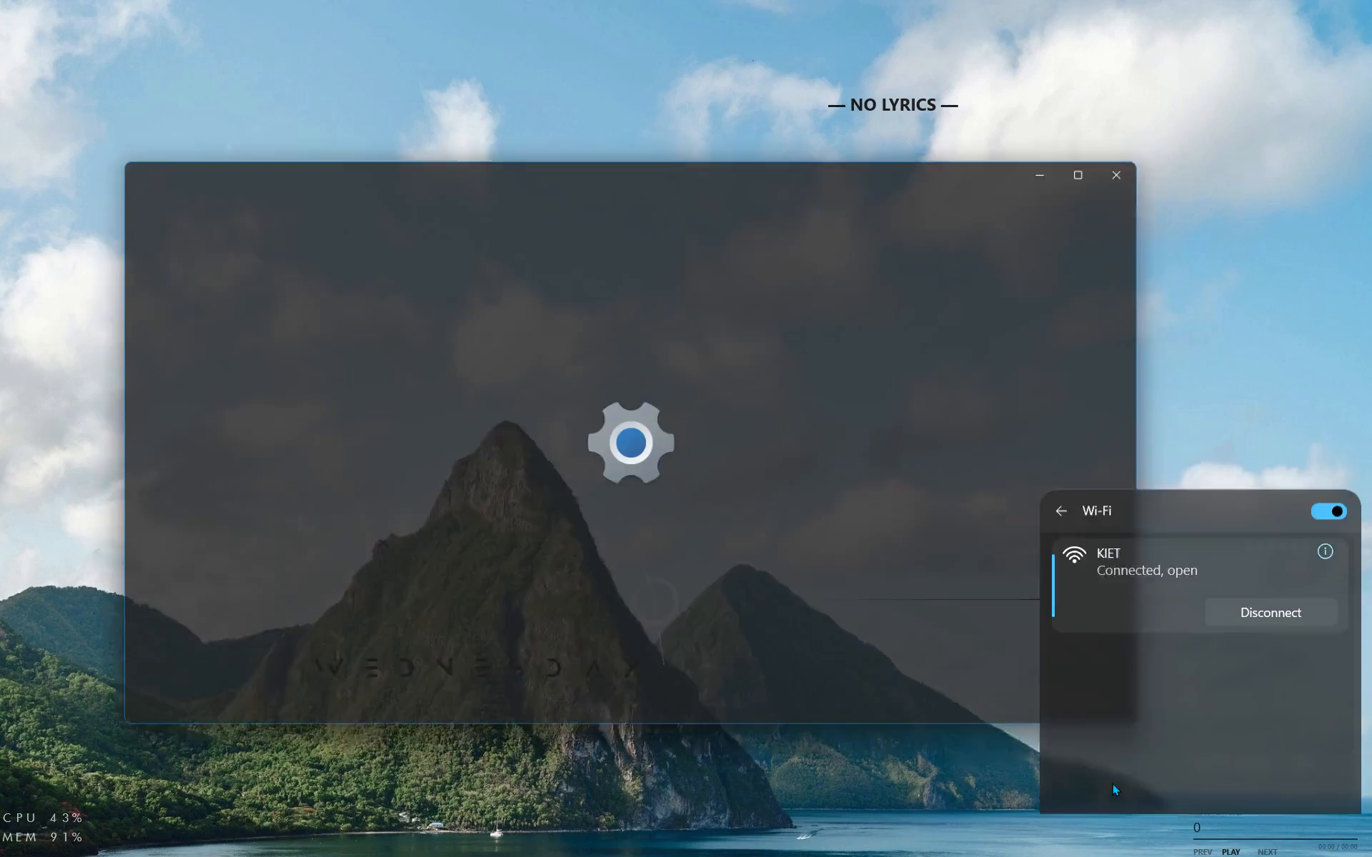
left_click(786, 342)
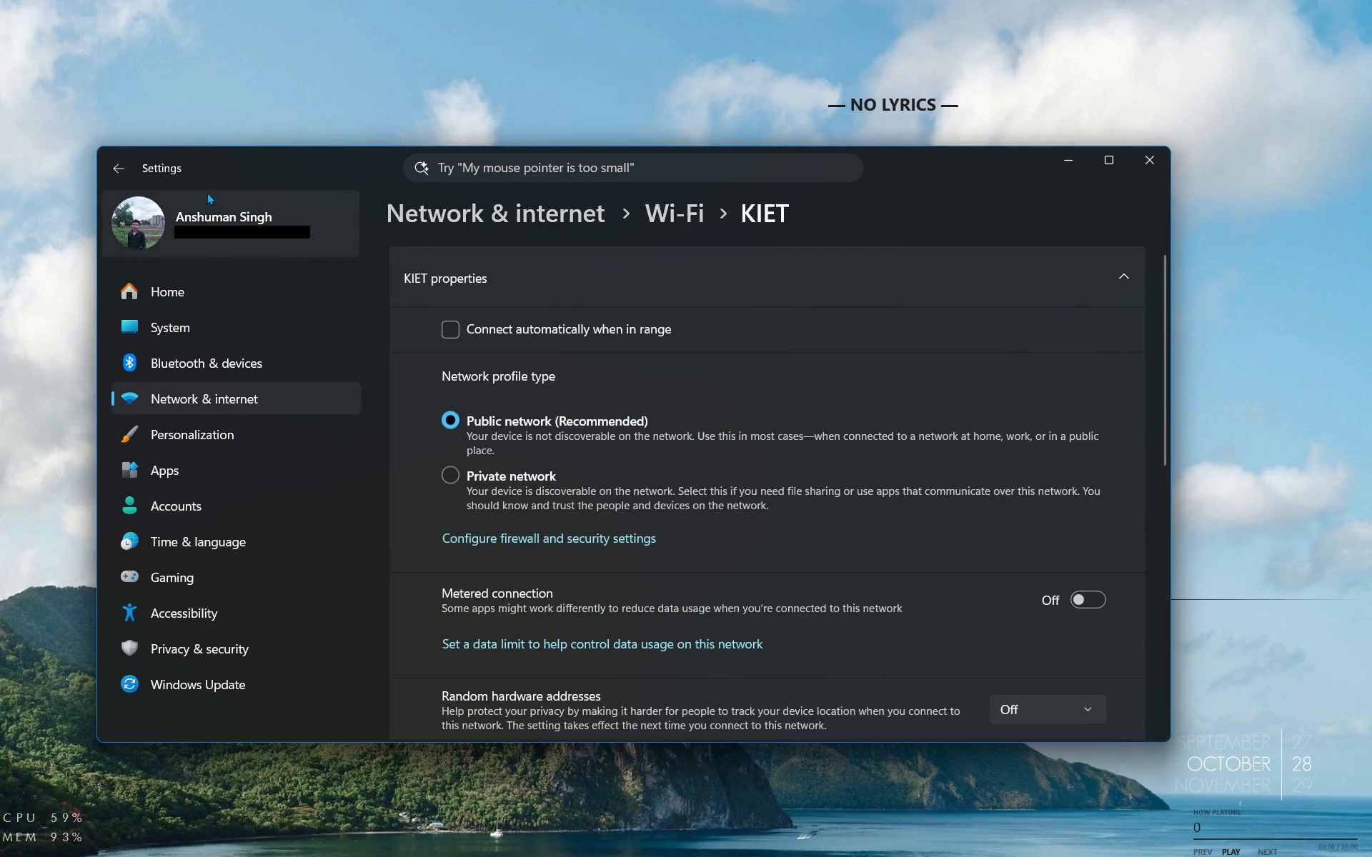
left_click(117, 166)
left_click(622, 395)
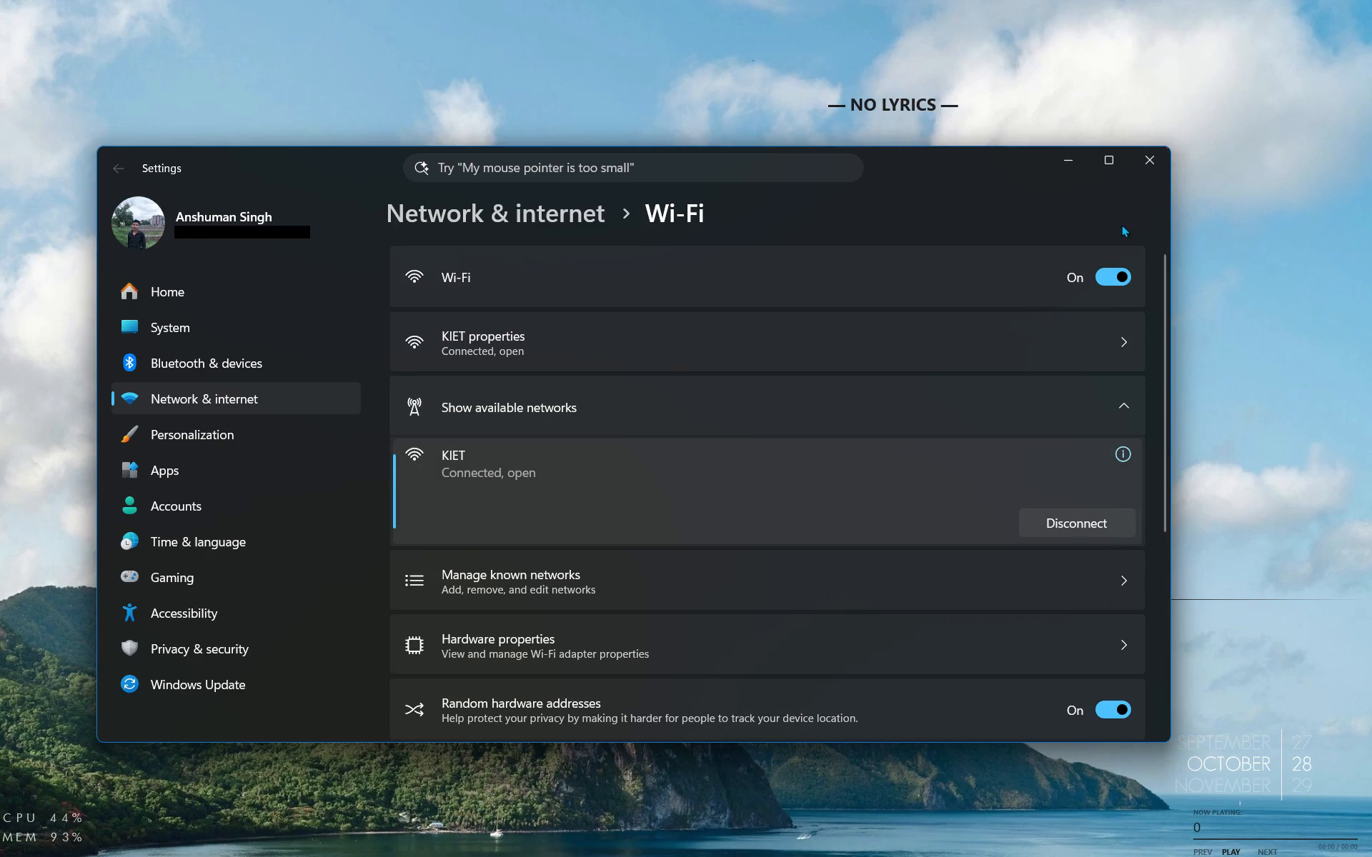
Restart Wi-Fi by turning it off and back on, and check the network list.
left_click(1123, 282)
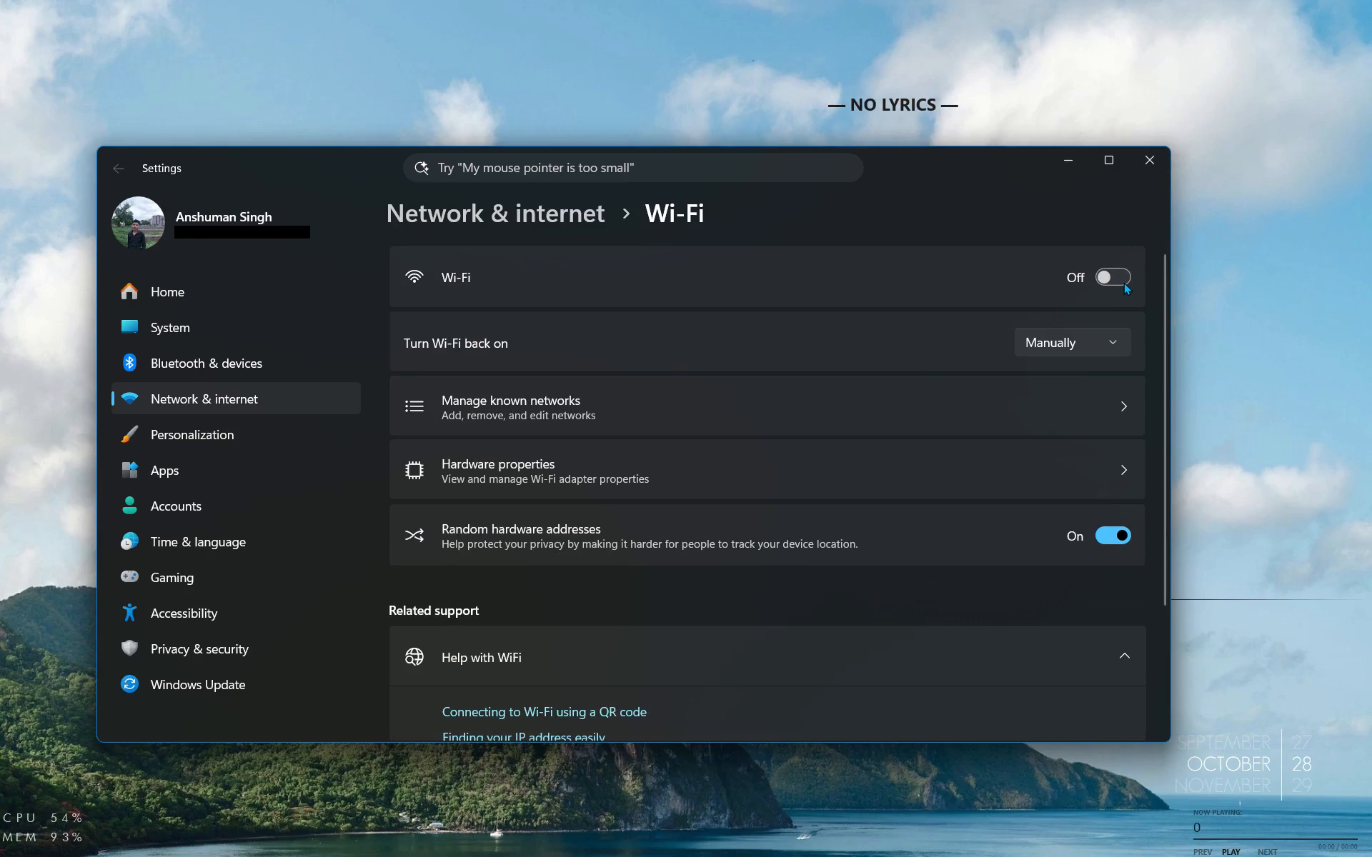
left_click(1115, 274)
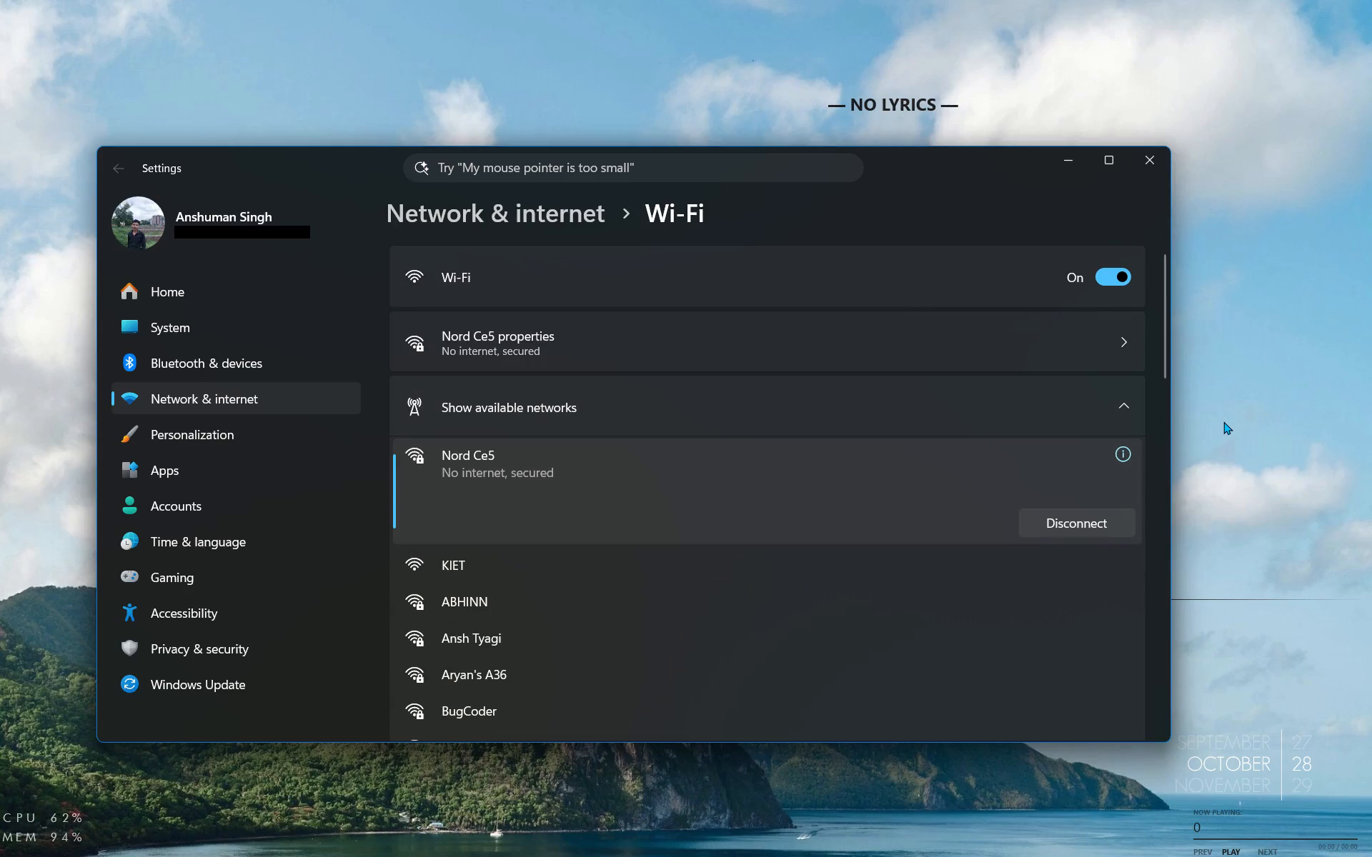
left_click(1243, 416)
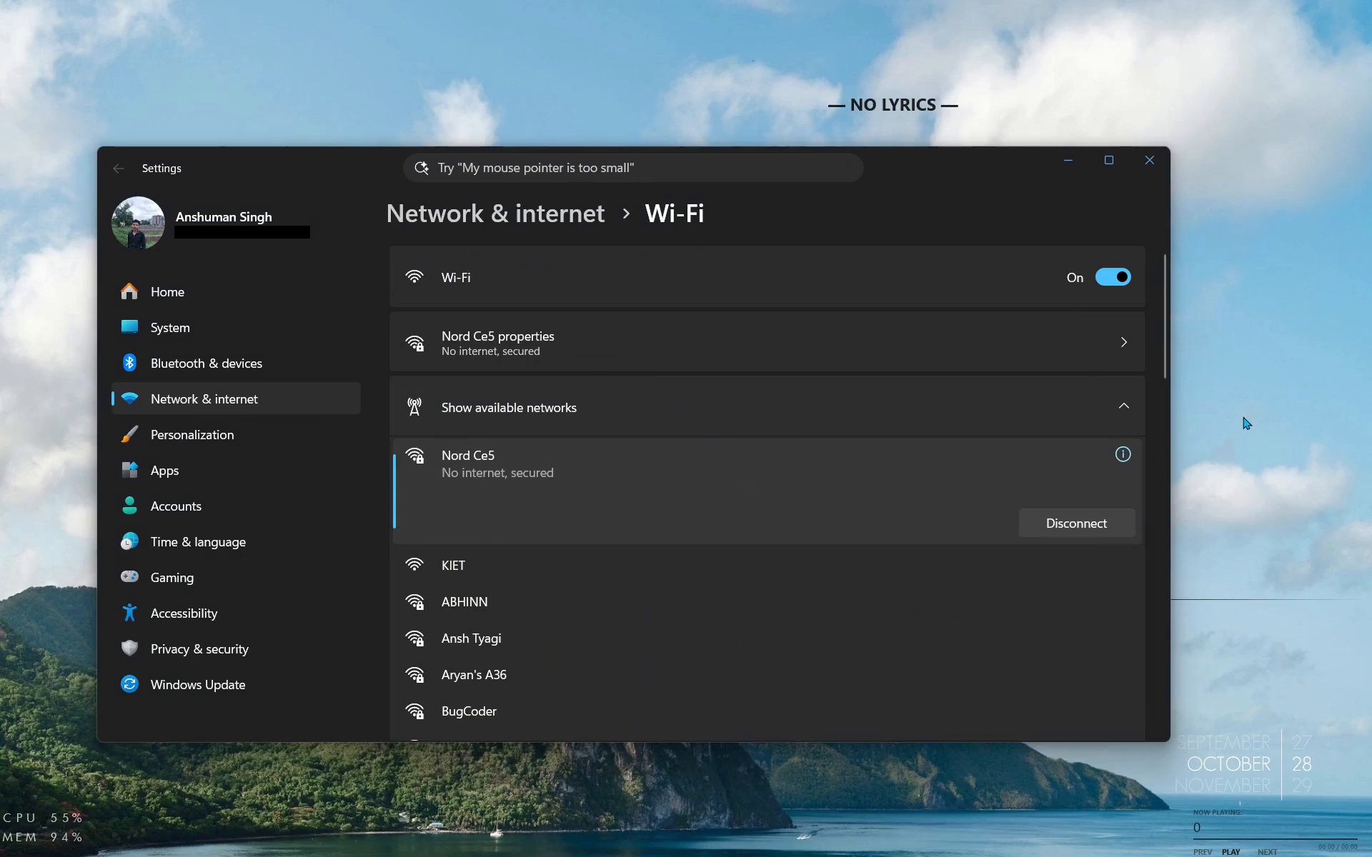
left_click(1070, 164)
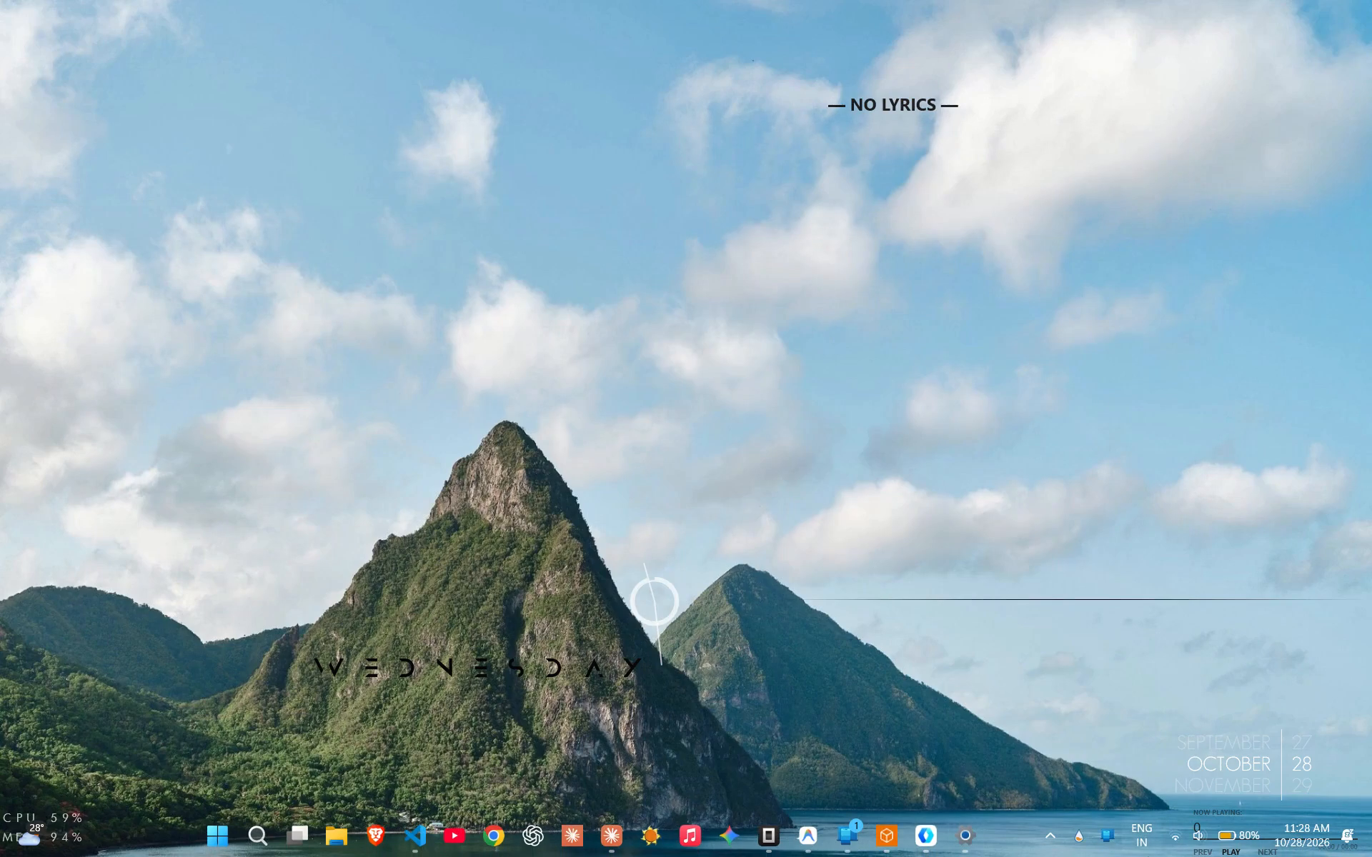
left_click(1200, 843)
left_click(1133, 505)
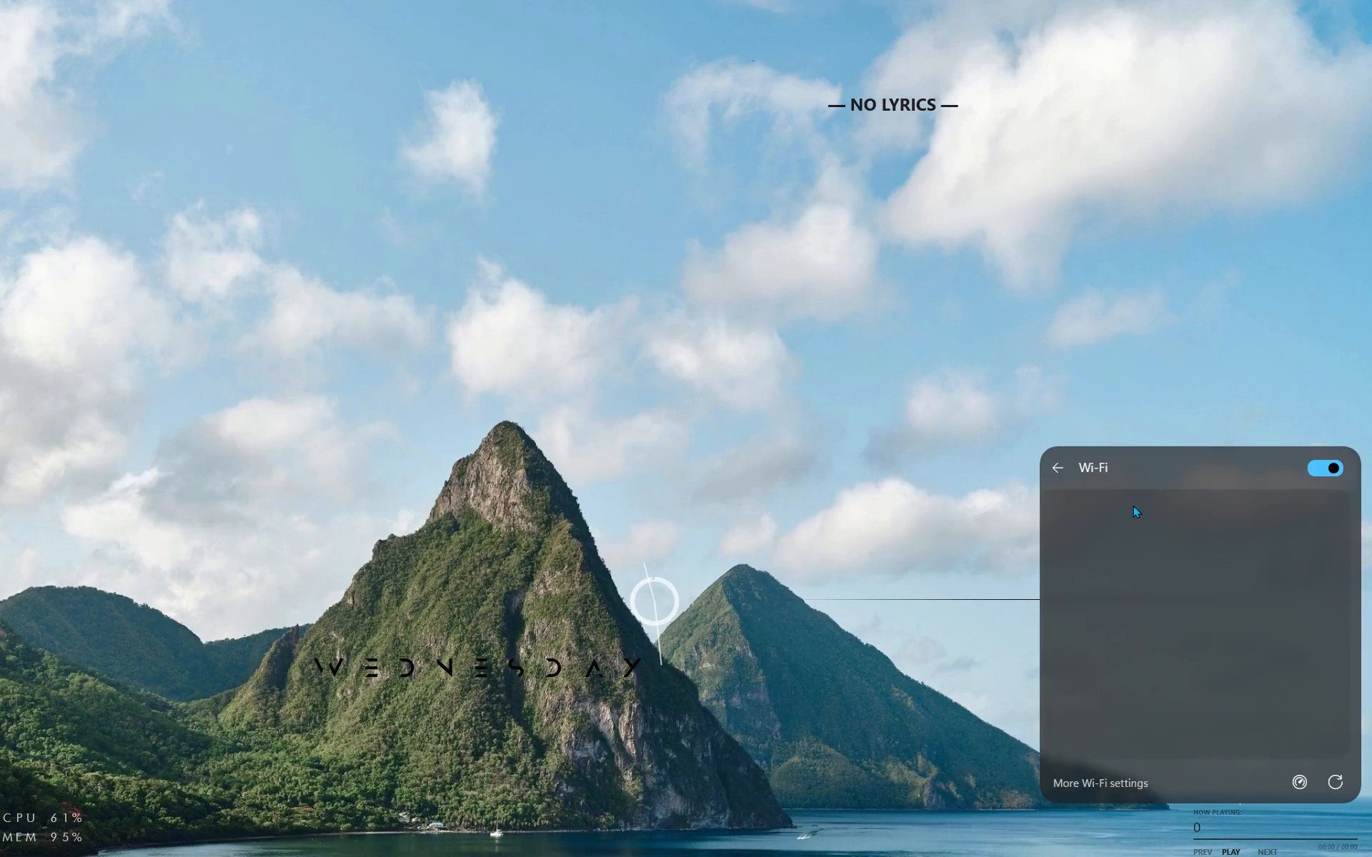
left_click(795, 594)
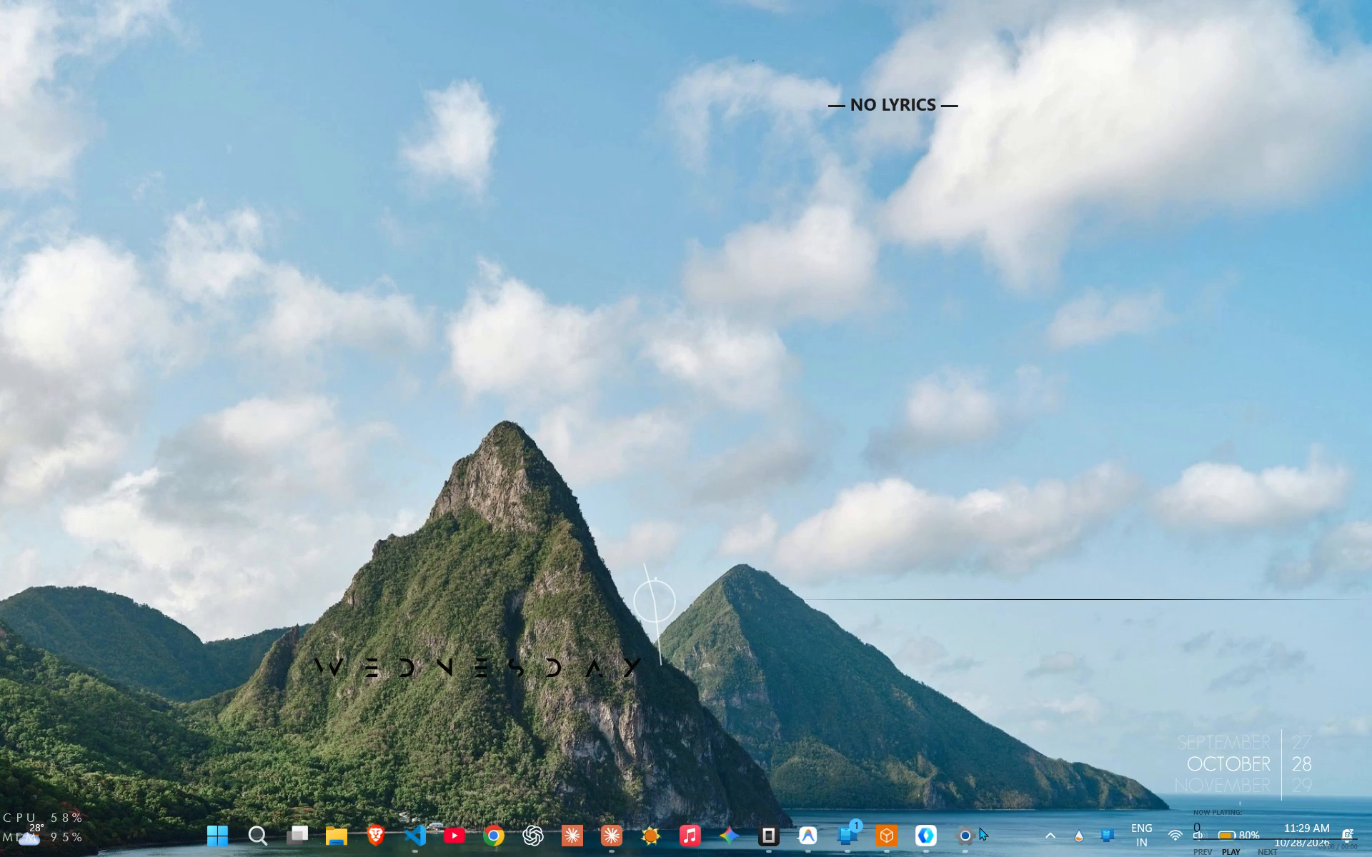
Switch back to the AWS console window with the S3 buckets page.
left_click(887, 838)
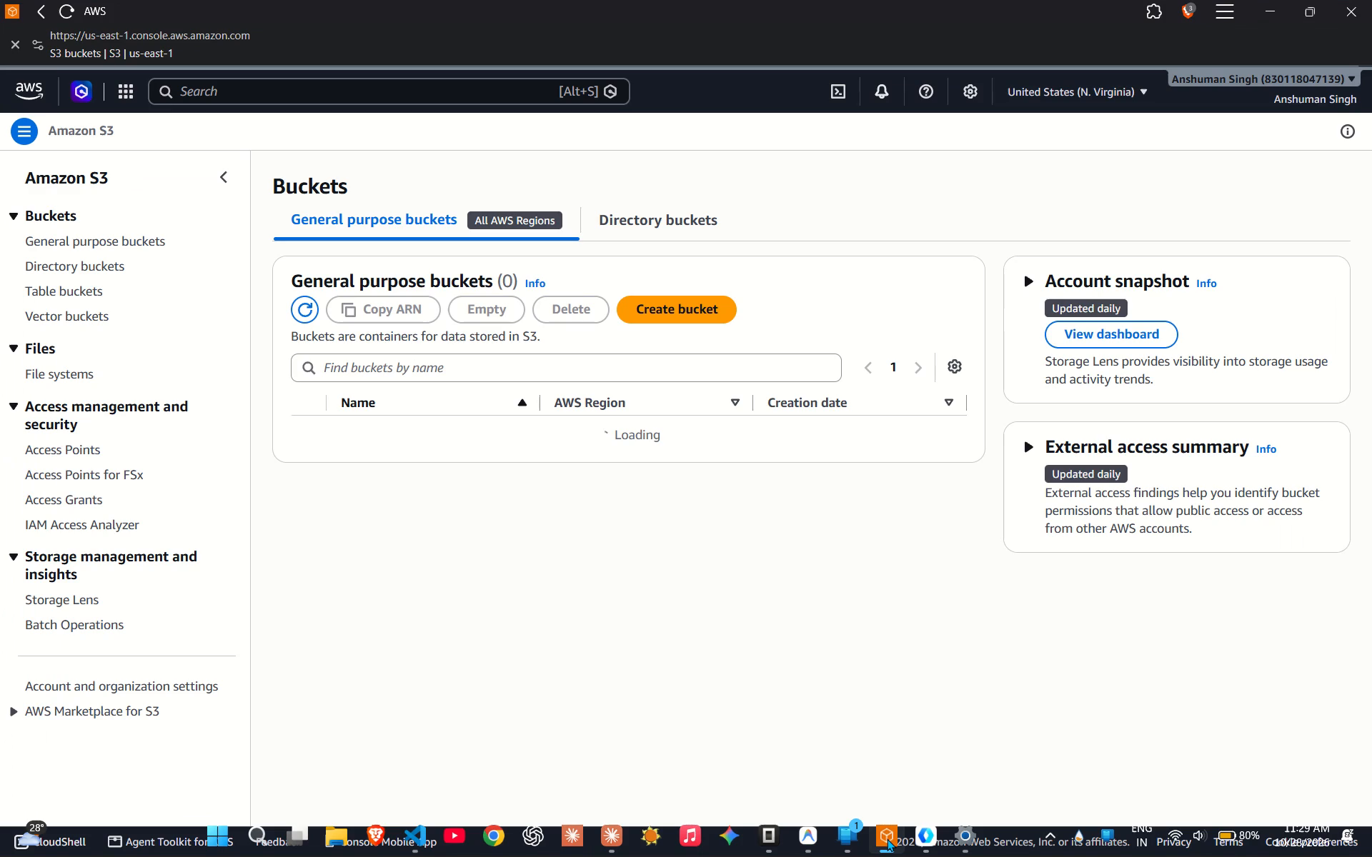
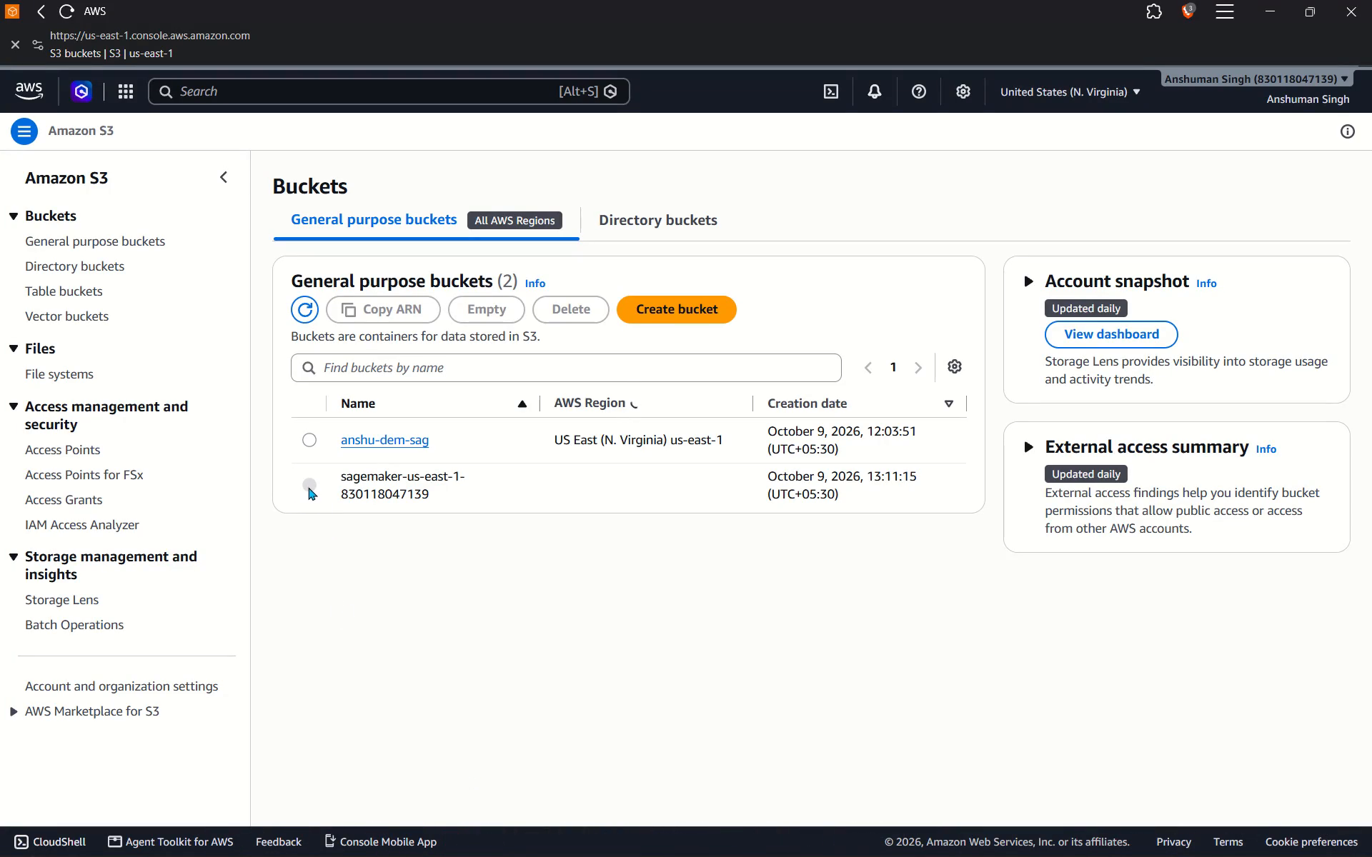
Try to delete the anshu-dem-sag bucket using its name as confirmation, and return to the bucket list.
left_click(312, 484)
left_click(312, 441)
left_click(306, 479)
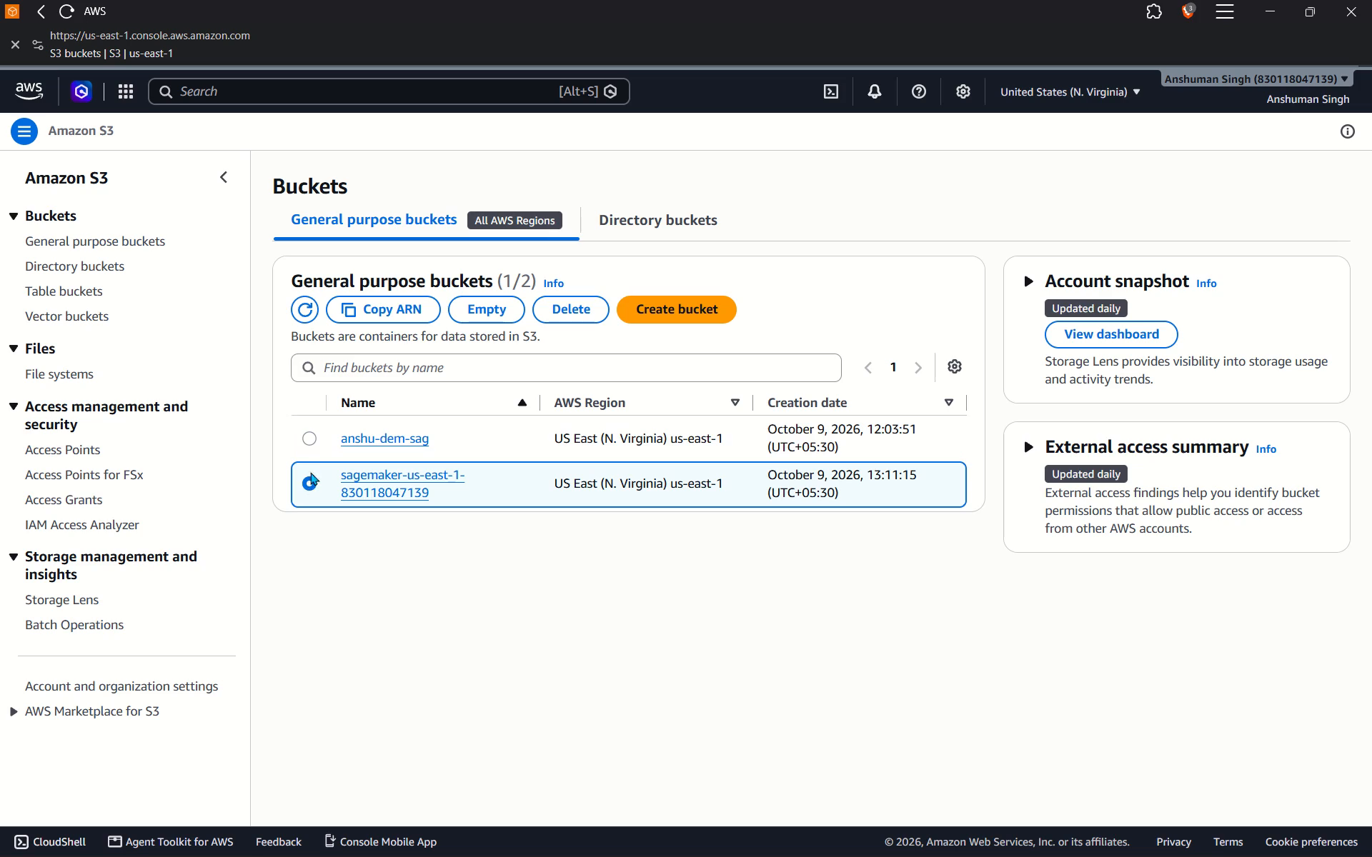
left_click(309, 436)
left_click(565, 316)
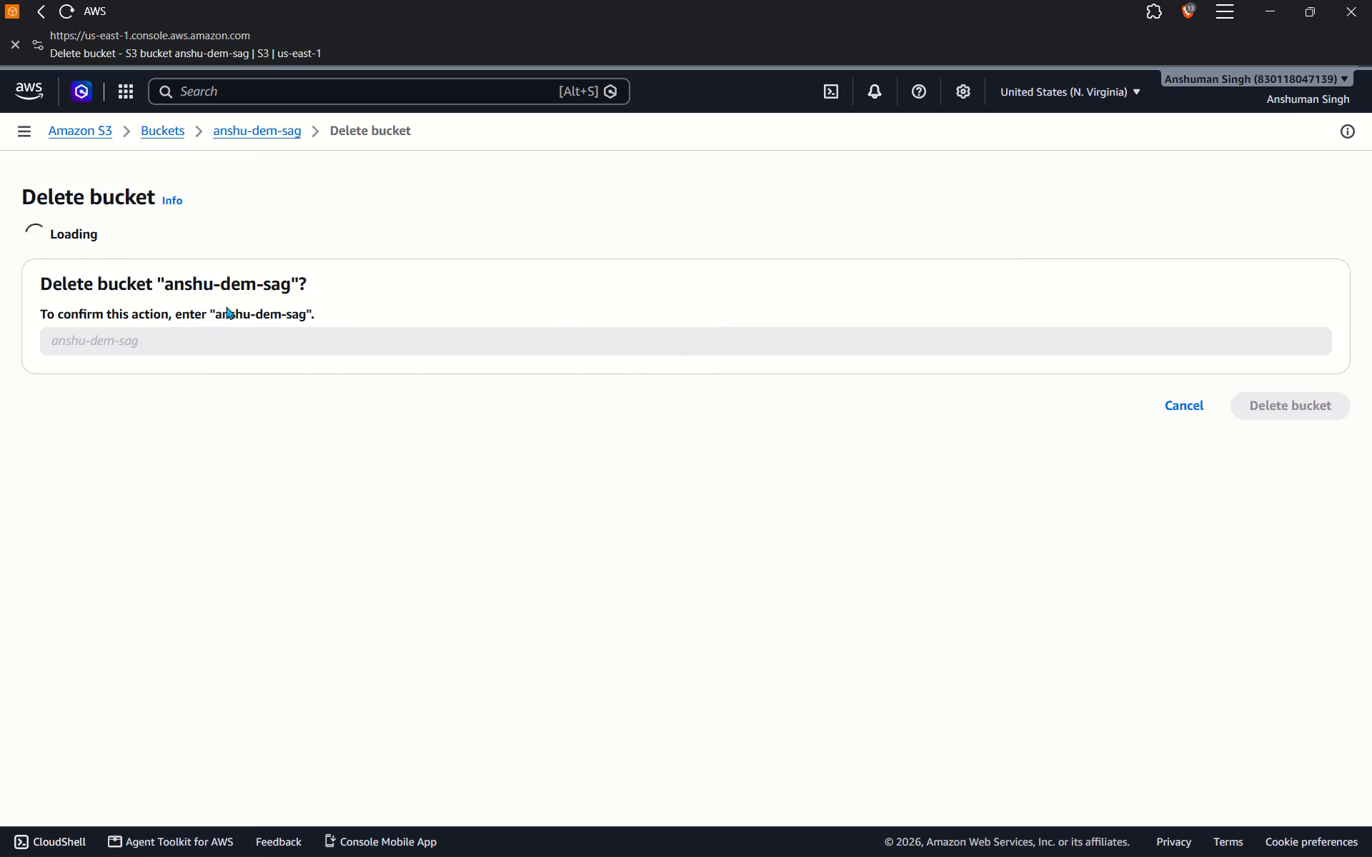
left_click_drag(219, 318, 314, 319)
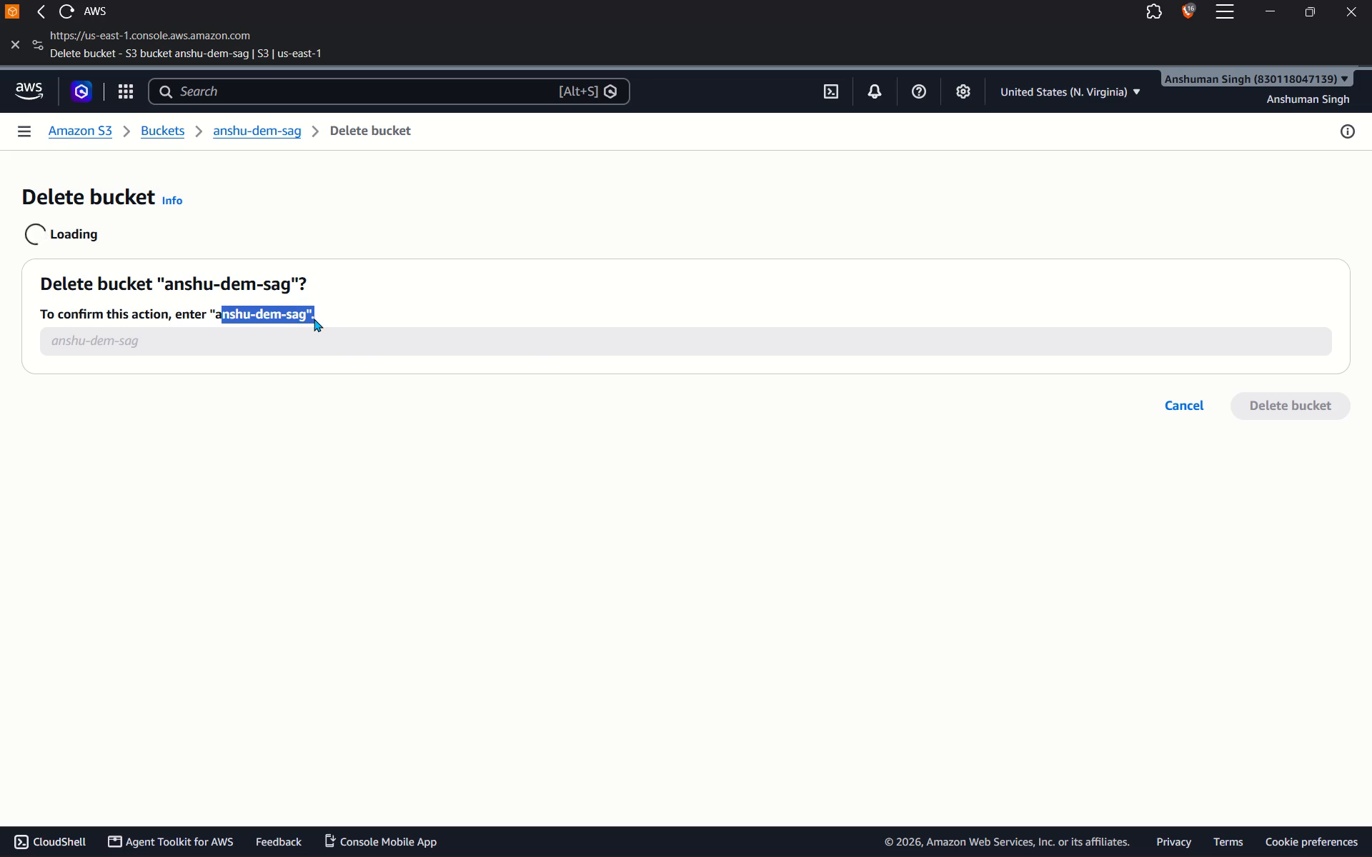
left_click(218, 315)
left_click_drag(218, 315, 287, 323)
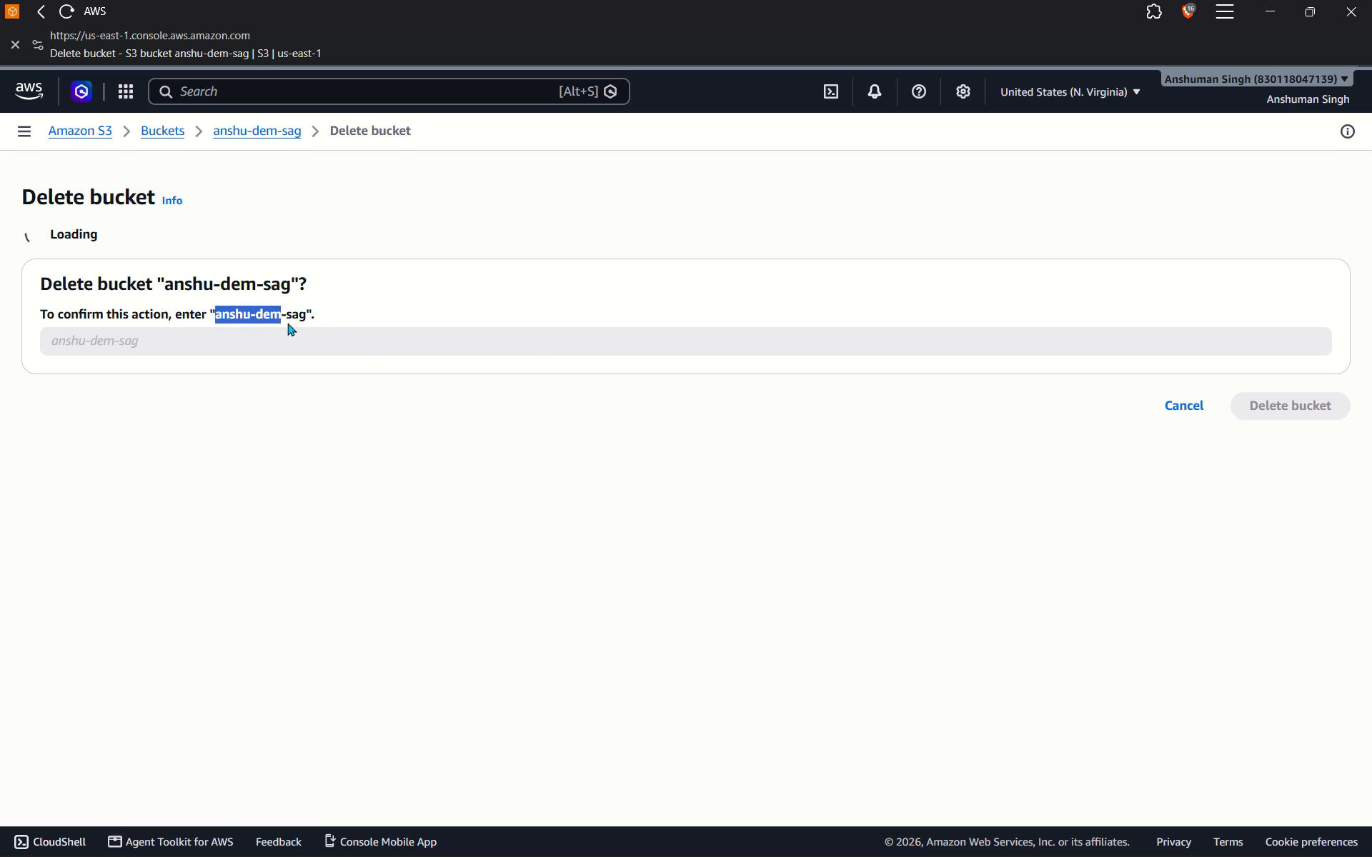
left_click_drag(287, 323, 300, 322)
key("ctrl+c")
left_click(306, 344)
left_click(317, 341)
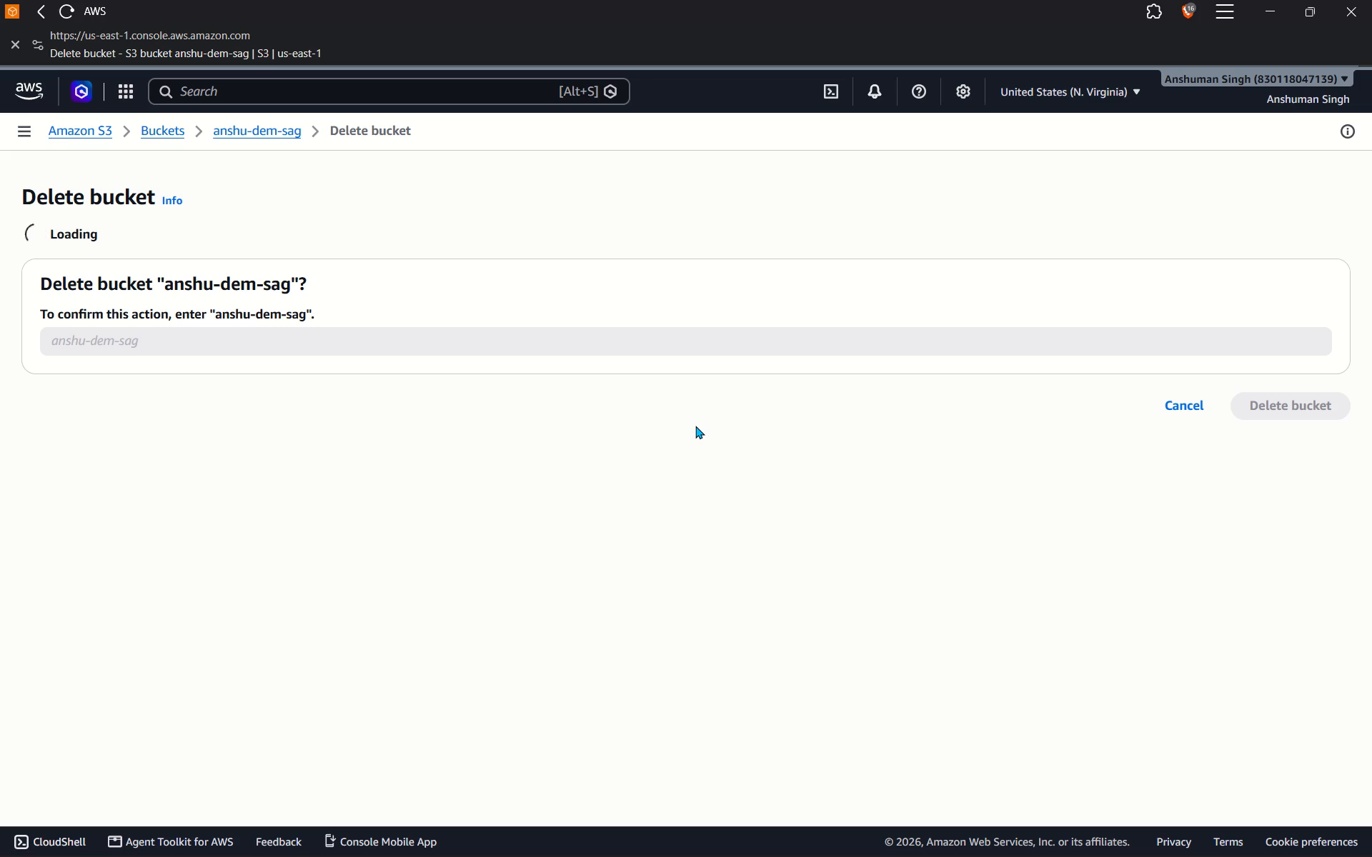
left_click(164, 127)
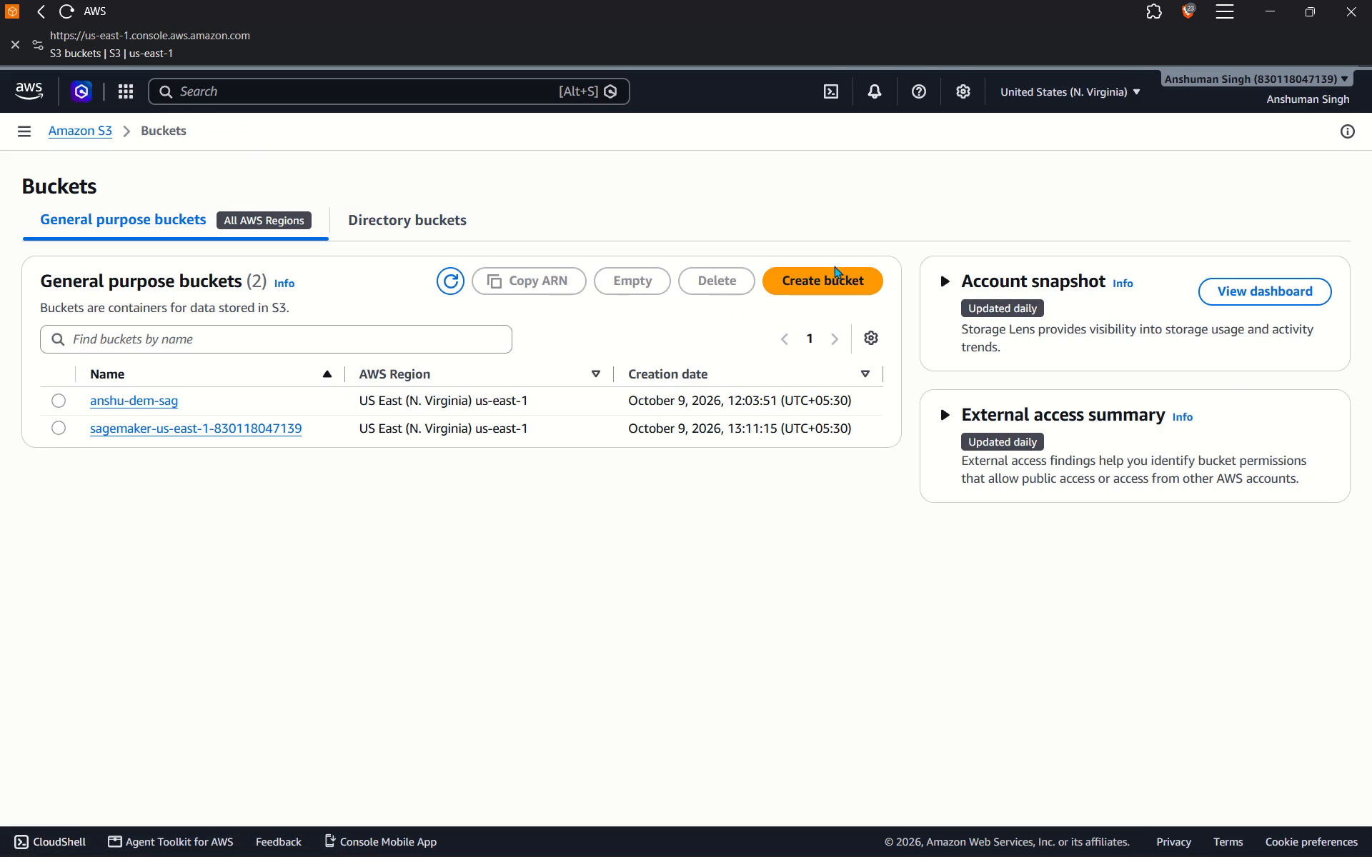
Start creating a general purpose bucket and name it image-ai-lab-678.
left_click(830, 281)
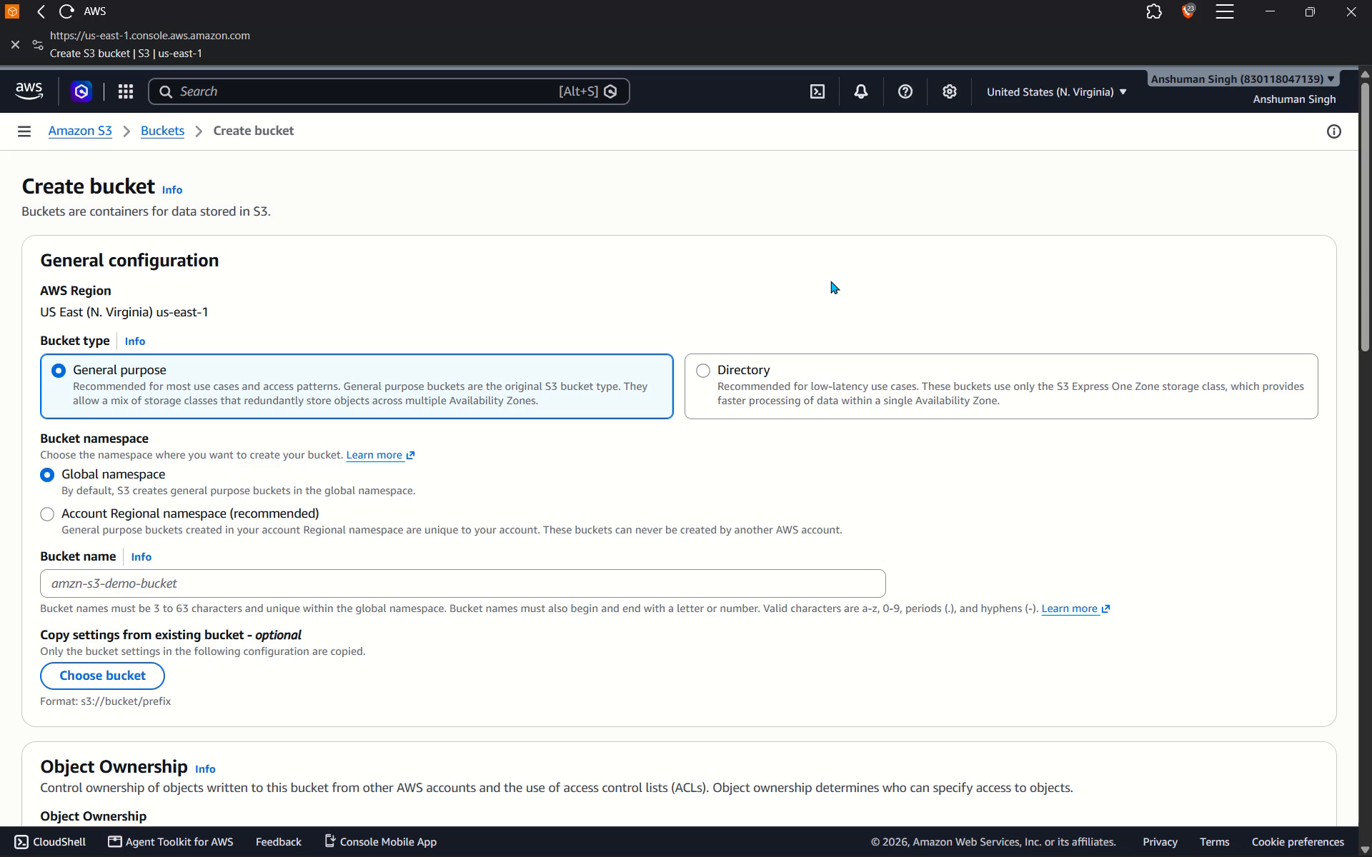
left_click(324, 578)
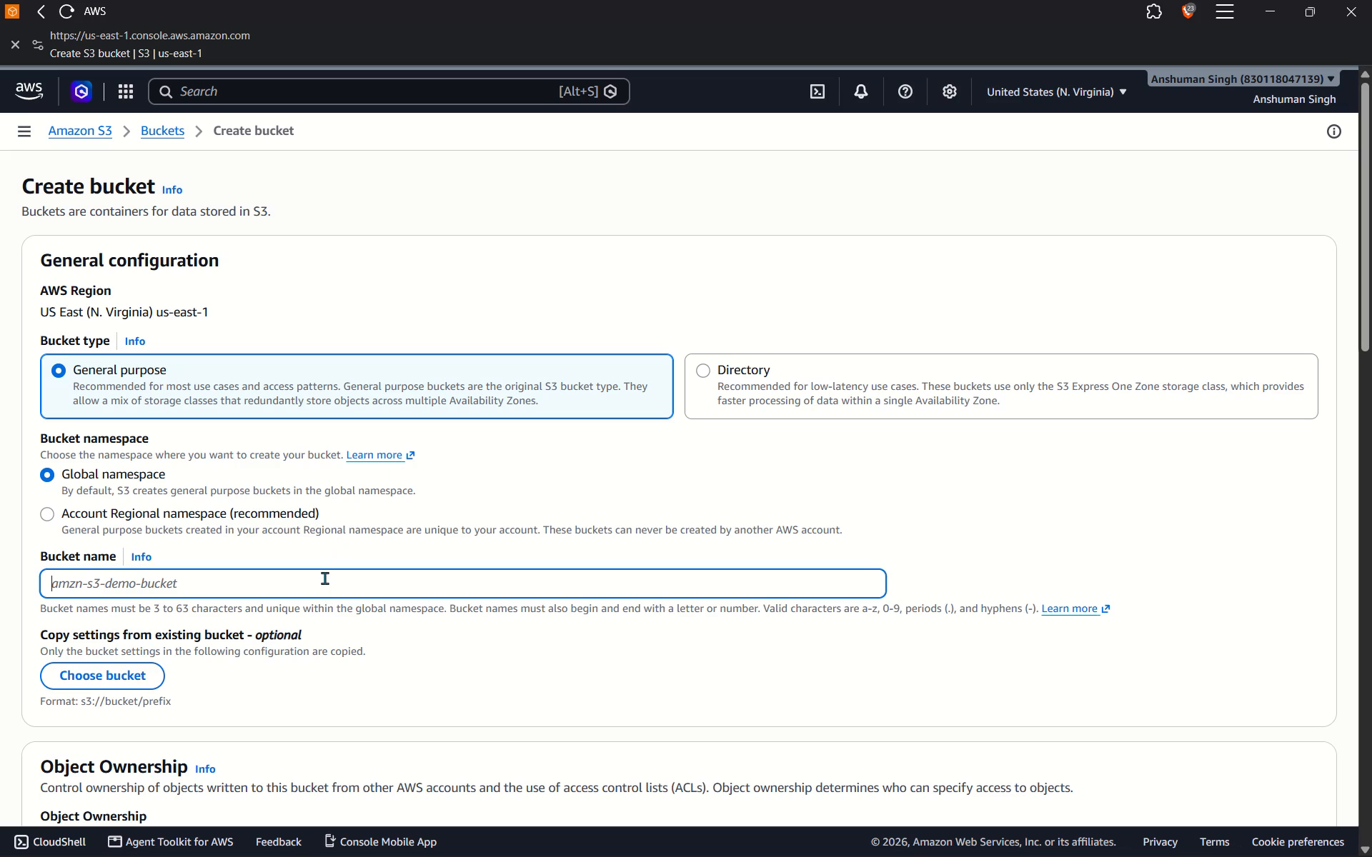
type("image-ai-lav")
key("BackSpace")
key("b")
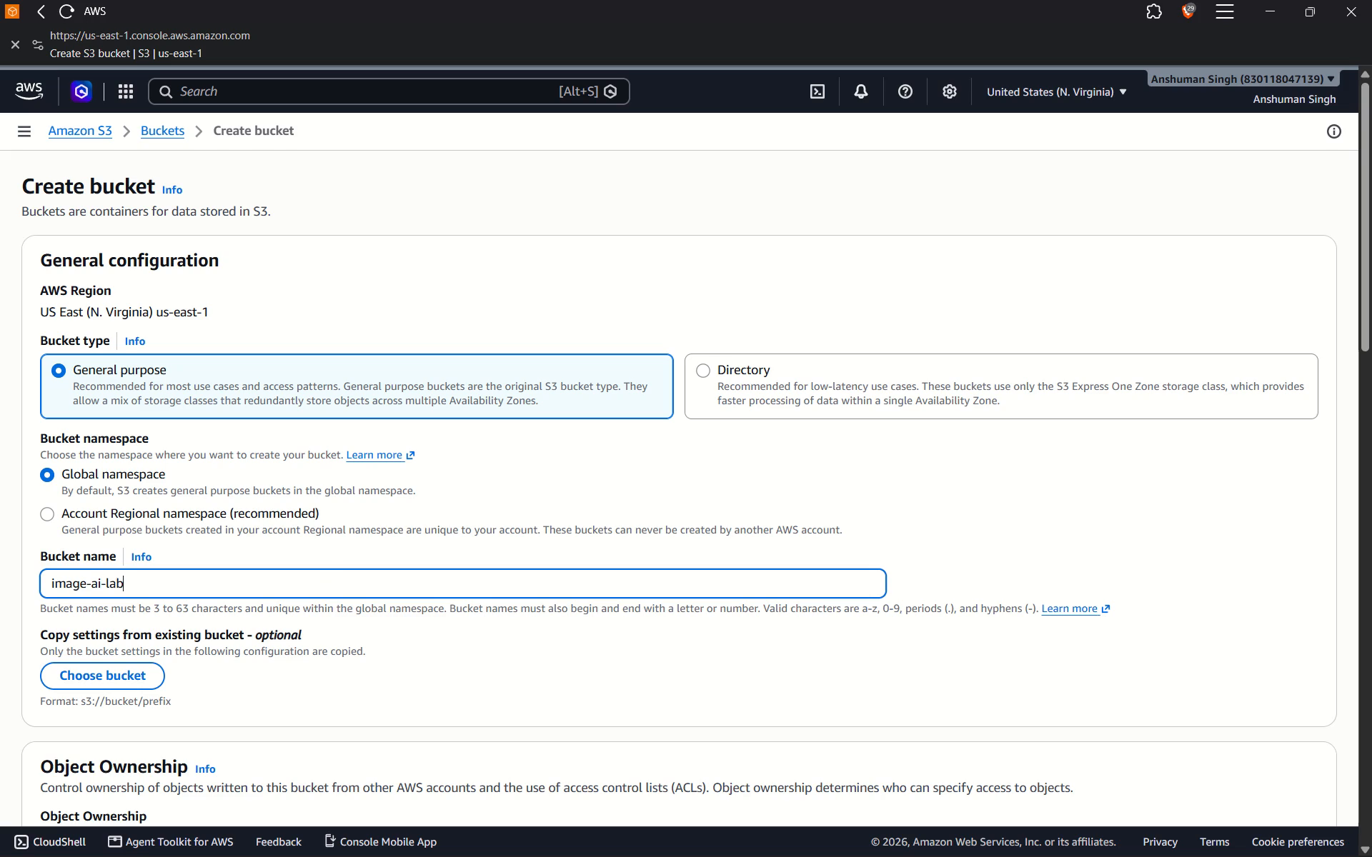
key("minus")
type("678")
Review the new bucket's ownership, public access, versioning, tags and default encryption settings.
scroll(324, 578, "down", 4)
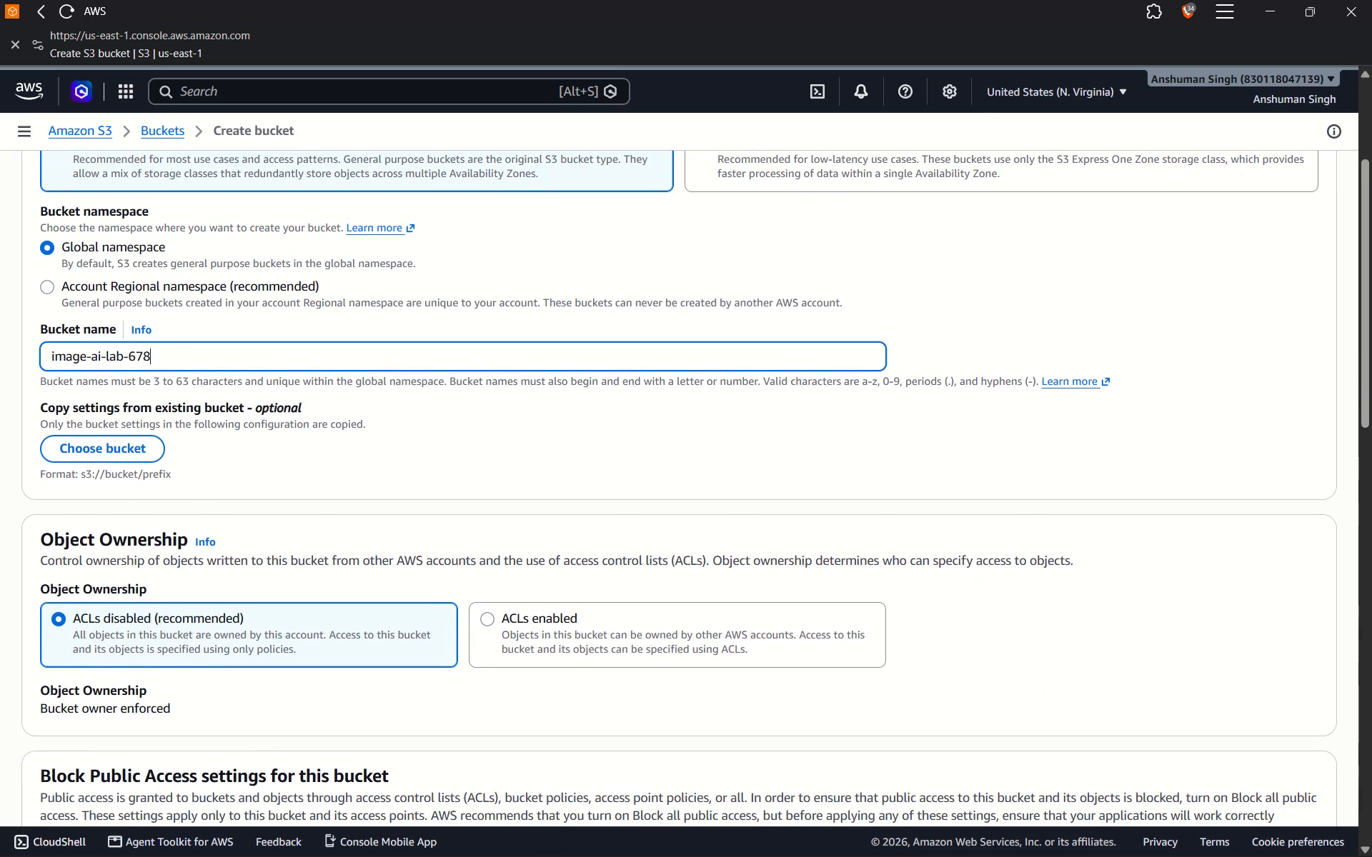
scroll(324, 578, "down", 1)
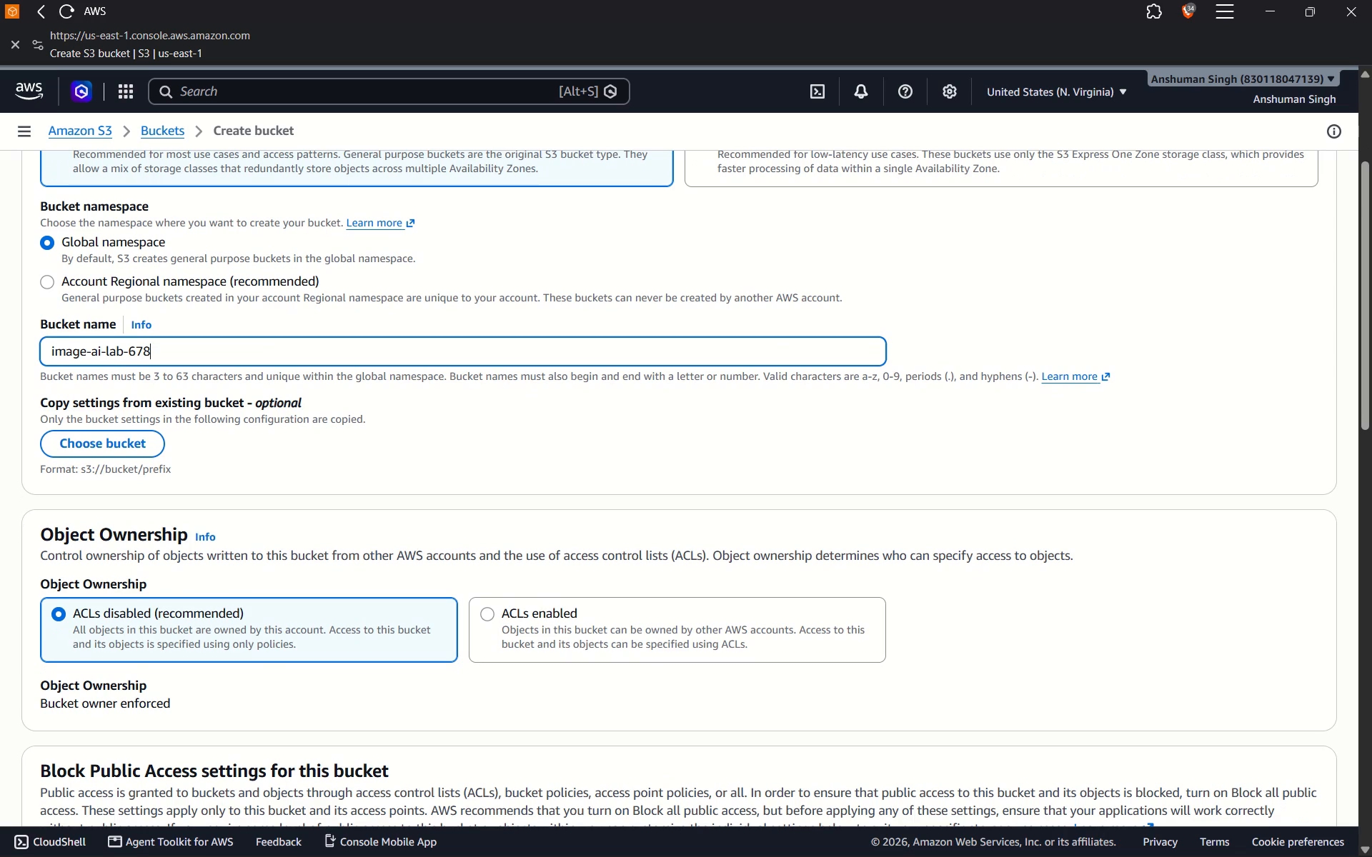
scroll(324, 578, "down", 3)
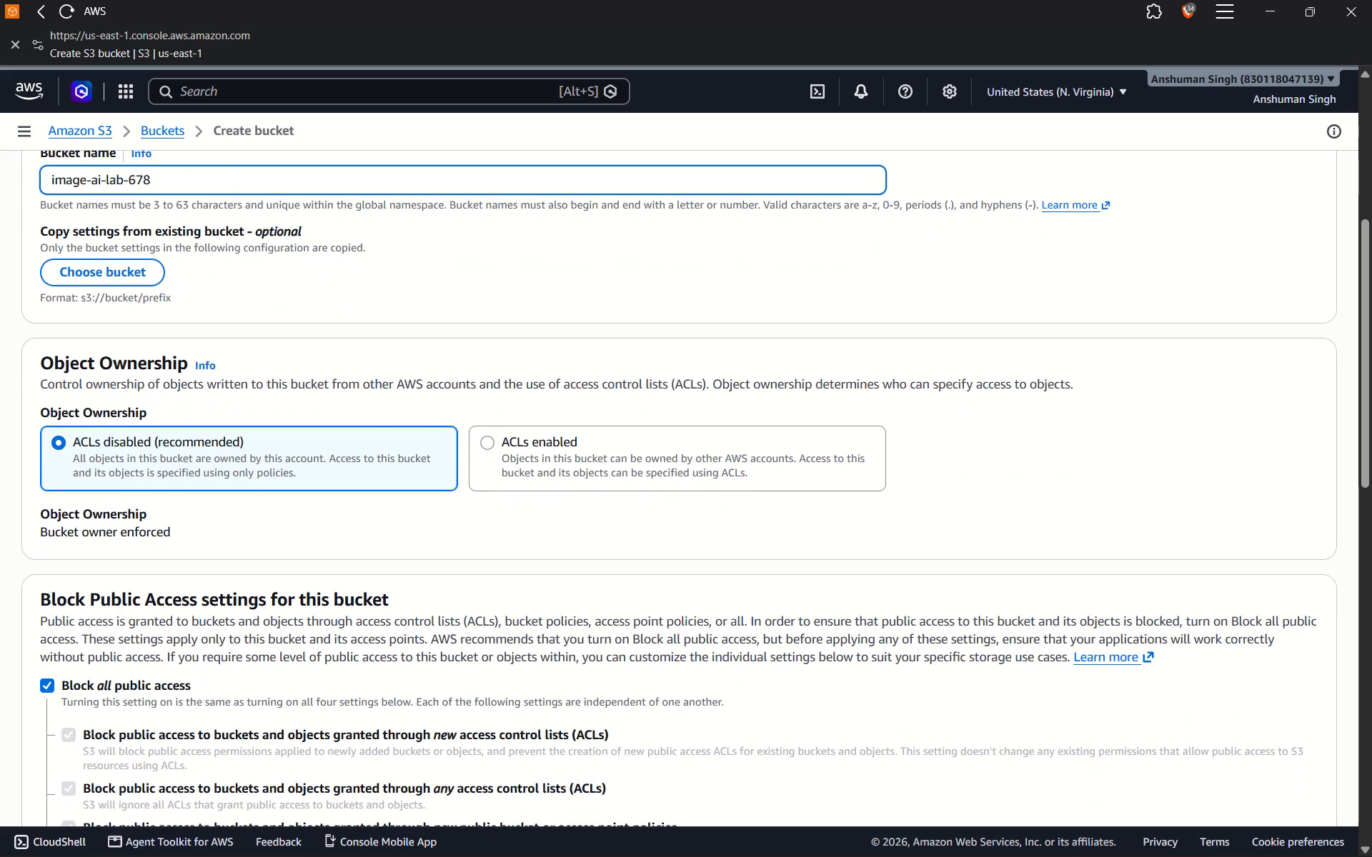
scroll(324, 578, "down", 5)
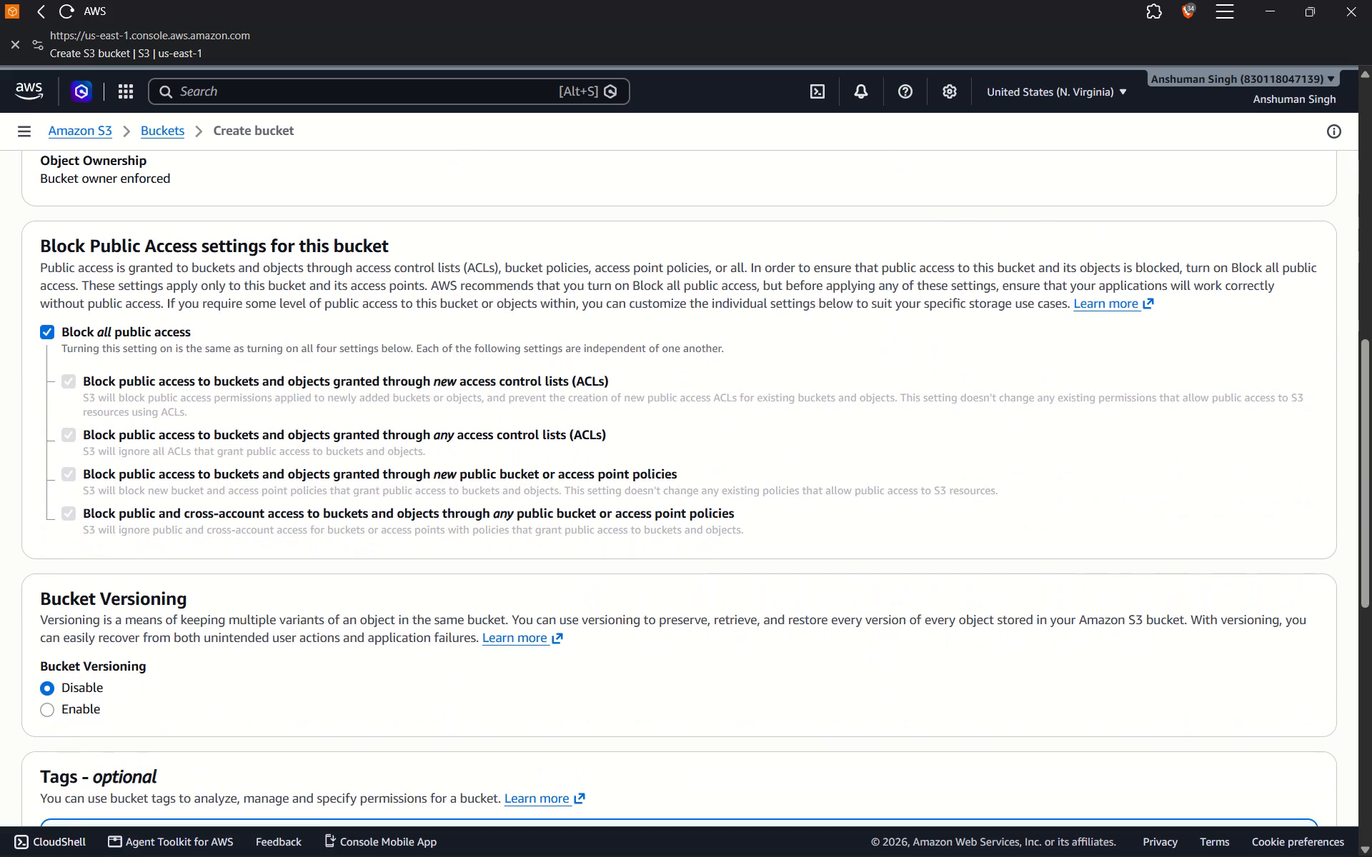
scroll(324, 578, "down", 2)
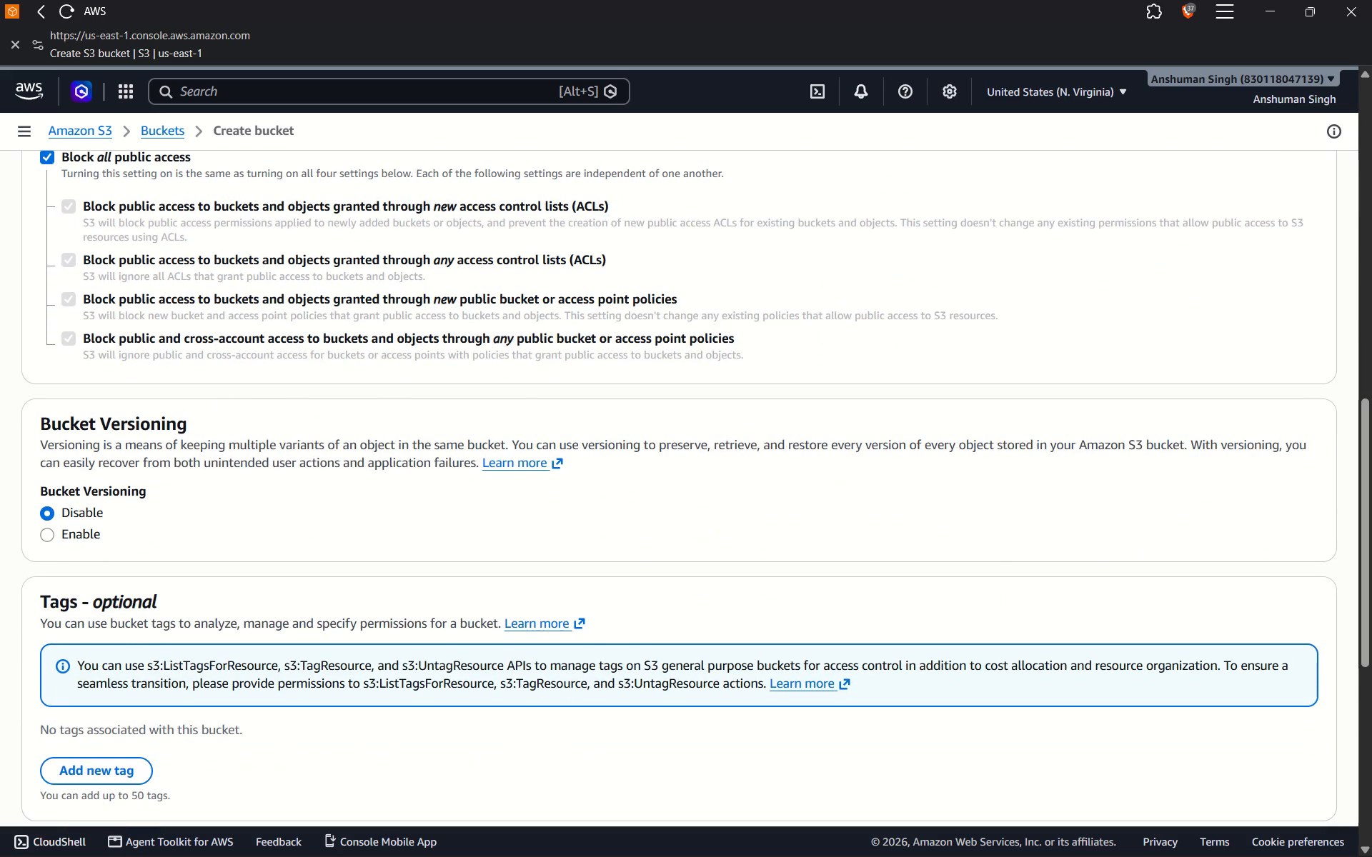
scroll(324, 578, "down", 2)
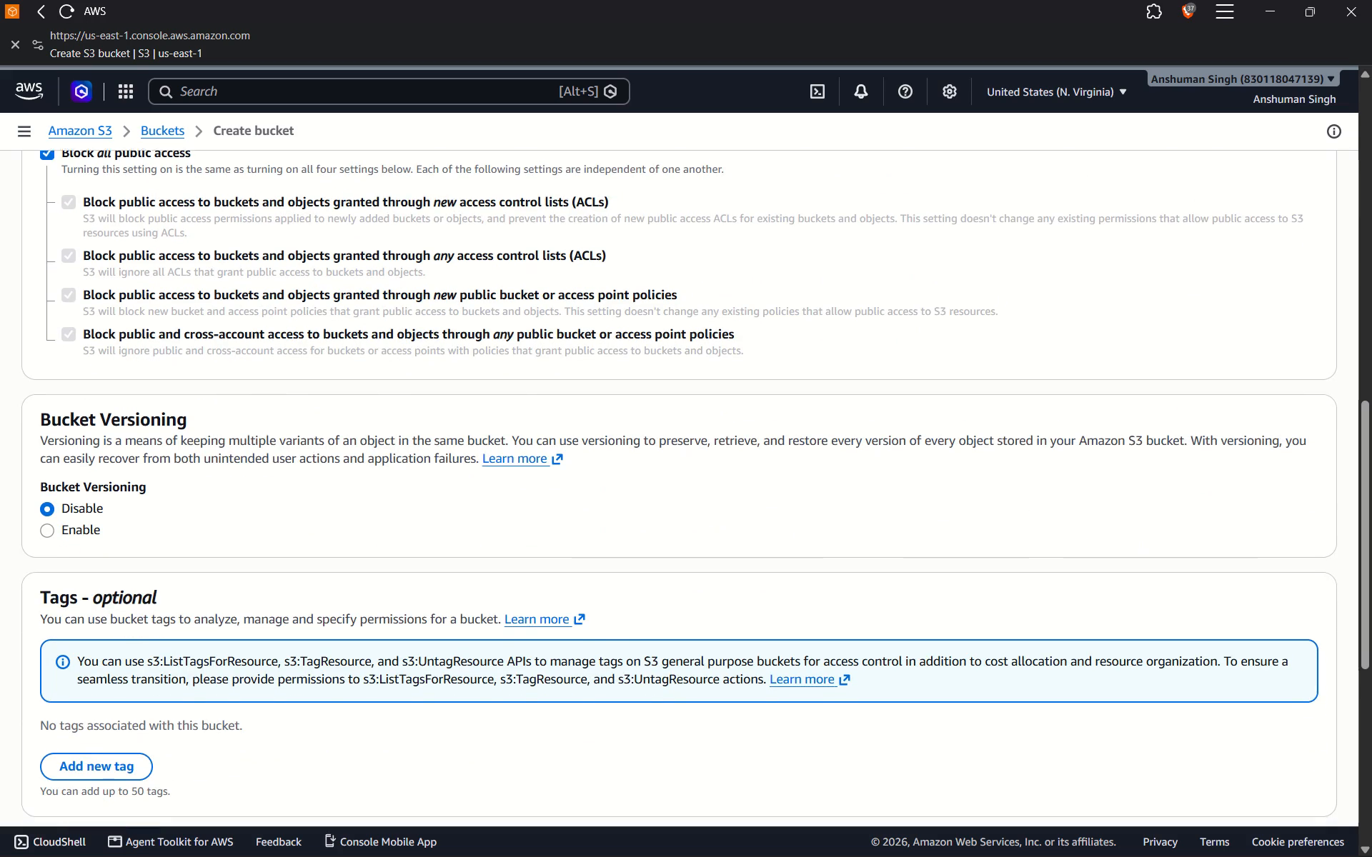
scroll(324, 578, "down", 8)
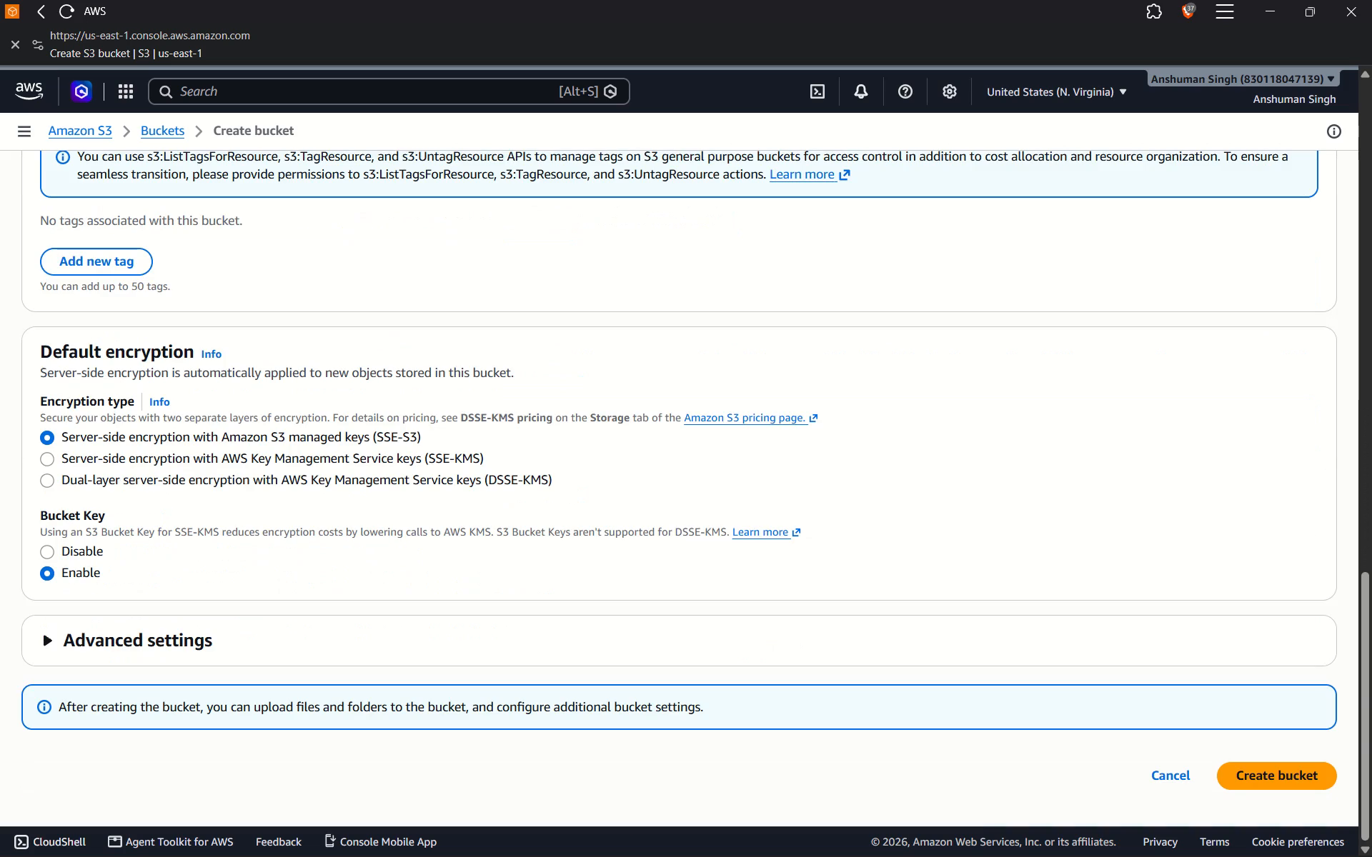
scroll(324, 578, "up", 18)
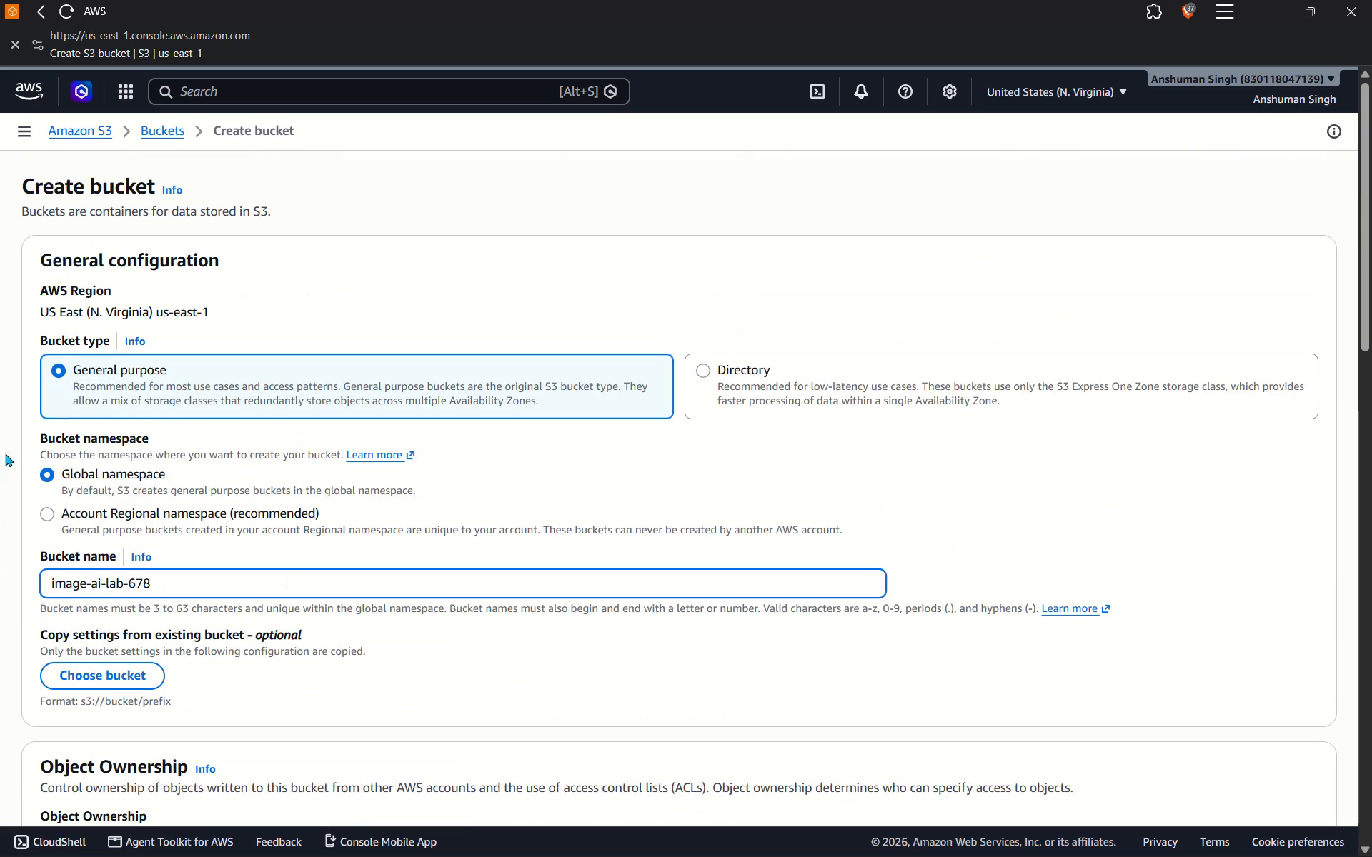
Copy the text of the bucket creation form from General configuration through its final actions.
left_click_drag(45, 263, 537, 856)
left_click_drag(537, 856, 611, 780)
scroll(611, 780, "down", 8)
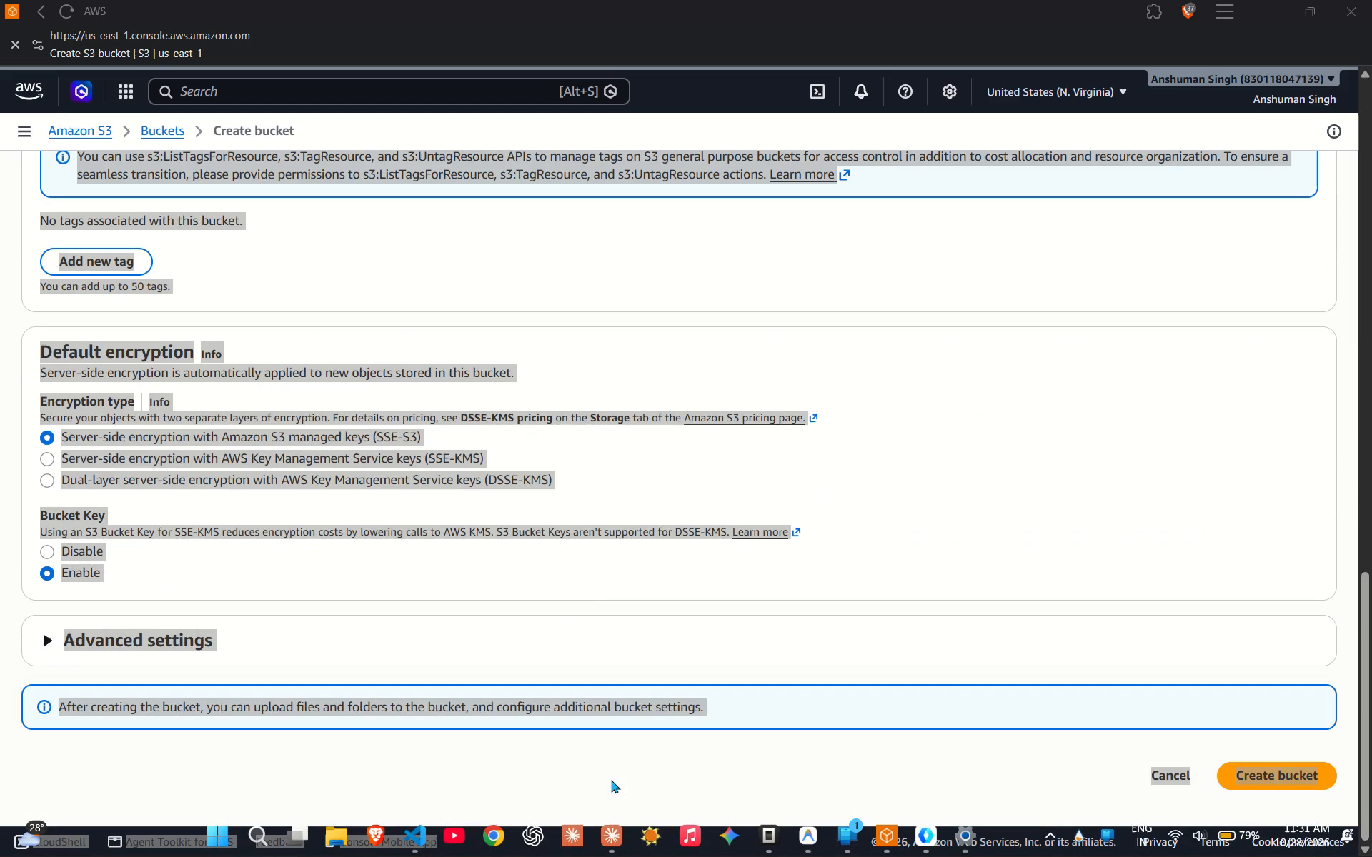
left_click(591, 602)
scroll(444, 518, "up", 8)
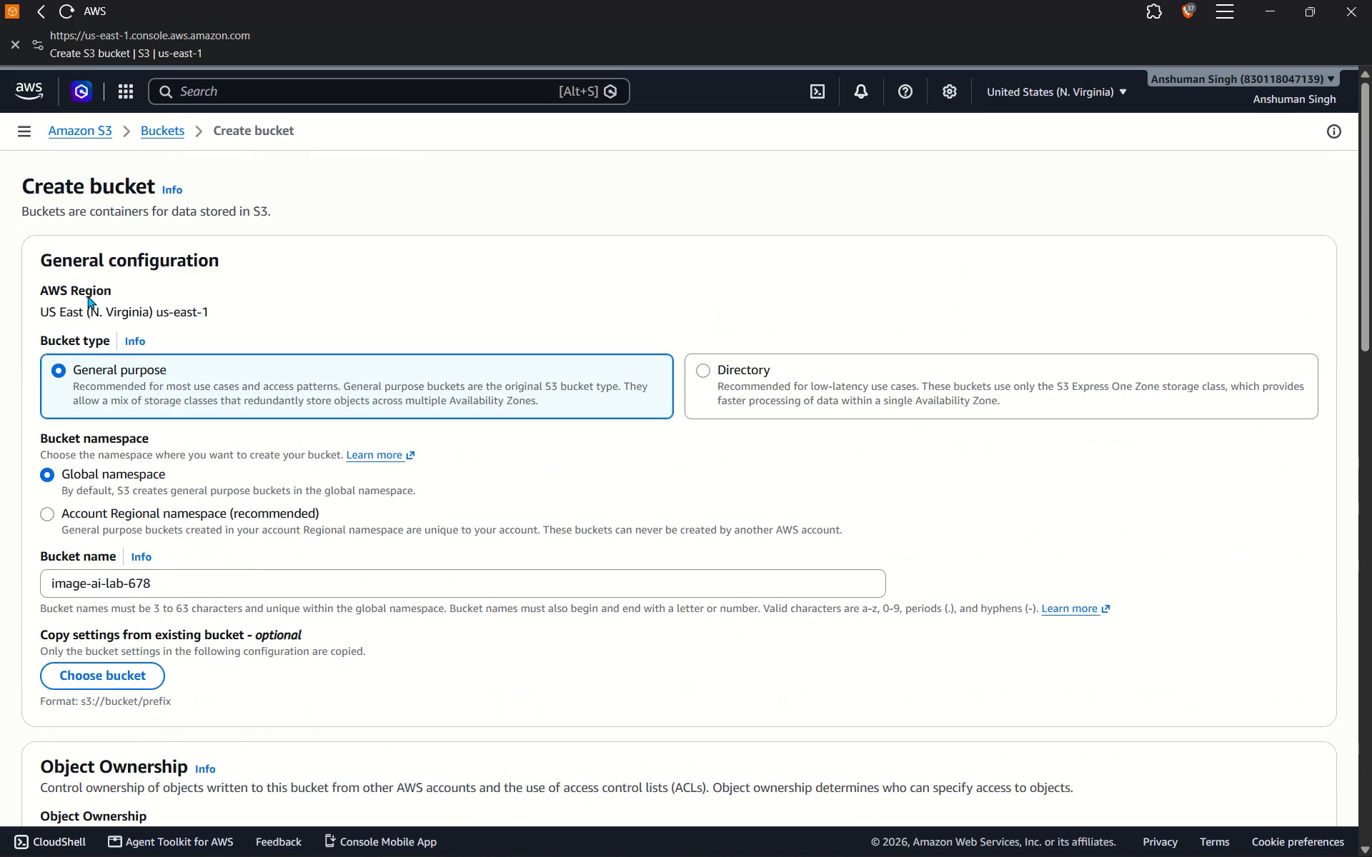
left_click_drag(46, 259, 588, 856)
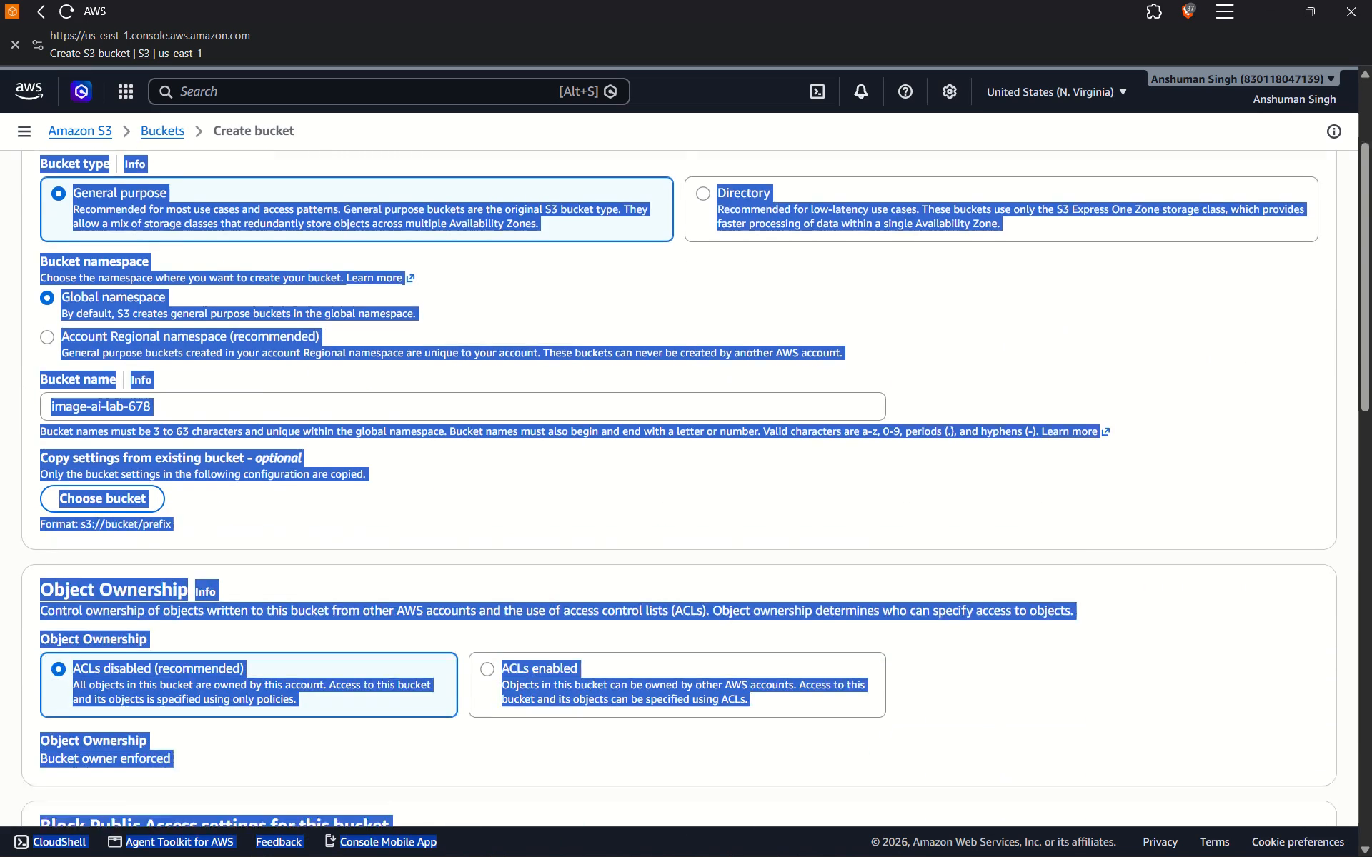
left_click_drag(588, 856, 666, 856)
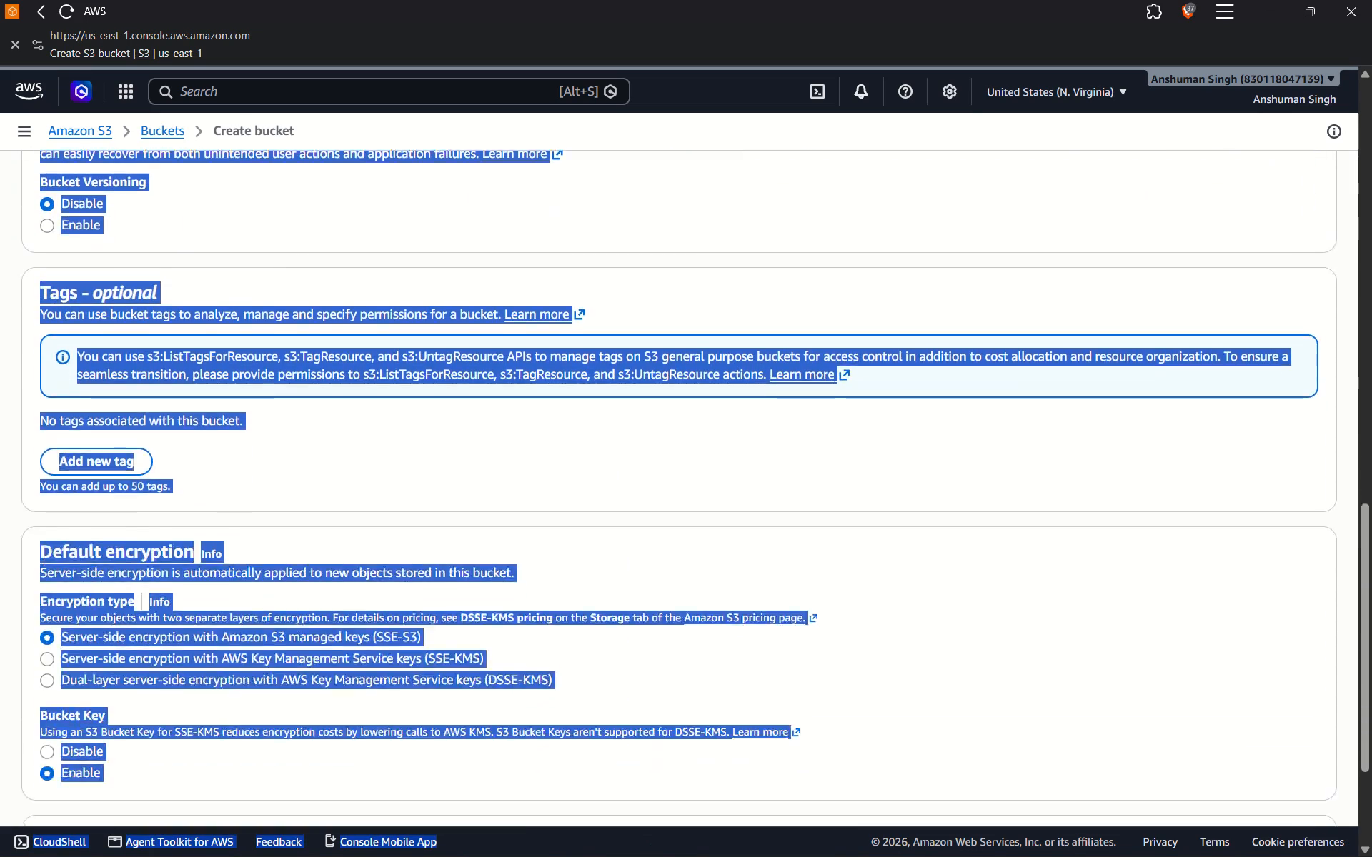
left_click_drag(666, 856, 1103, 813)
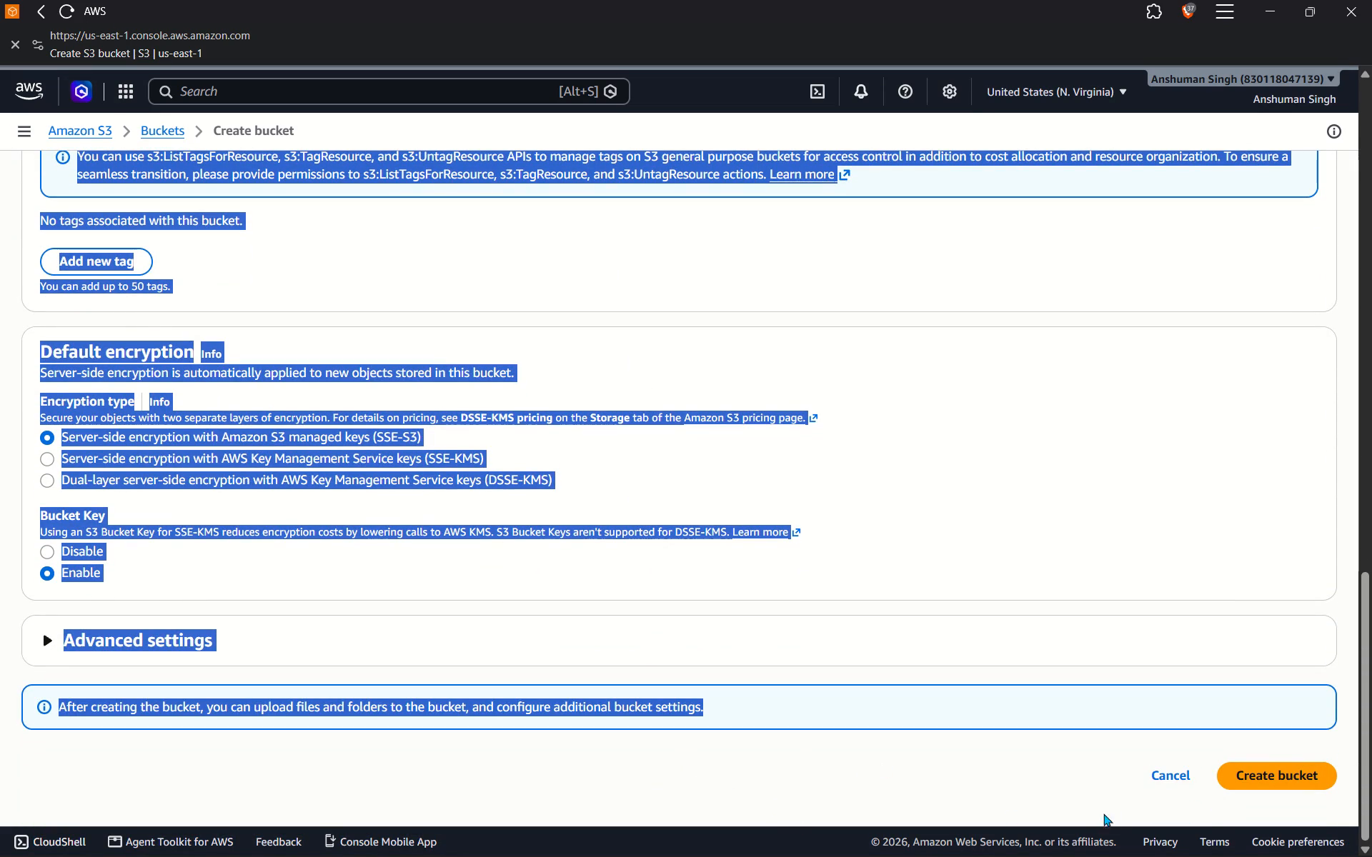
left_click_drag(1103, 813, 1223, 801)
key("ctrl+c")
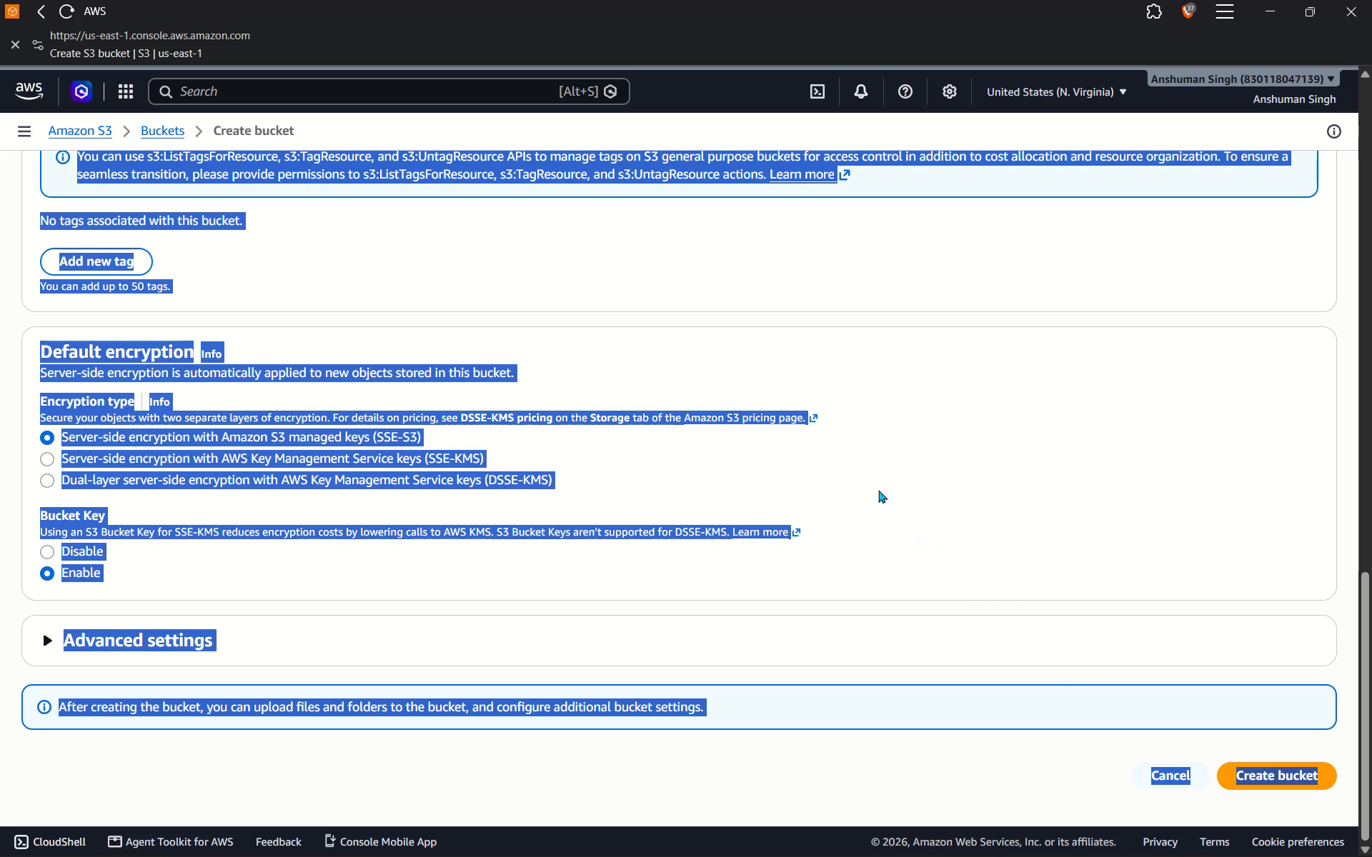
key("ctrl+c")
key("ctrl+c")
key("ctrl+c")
Copy all of the text on the bucket creation page.
left_click(690, 384)
key("ctrl+c")
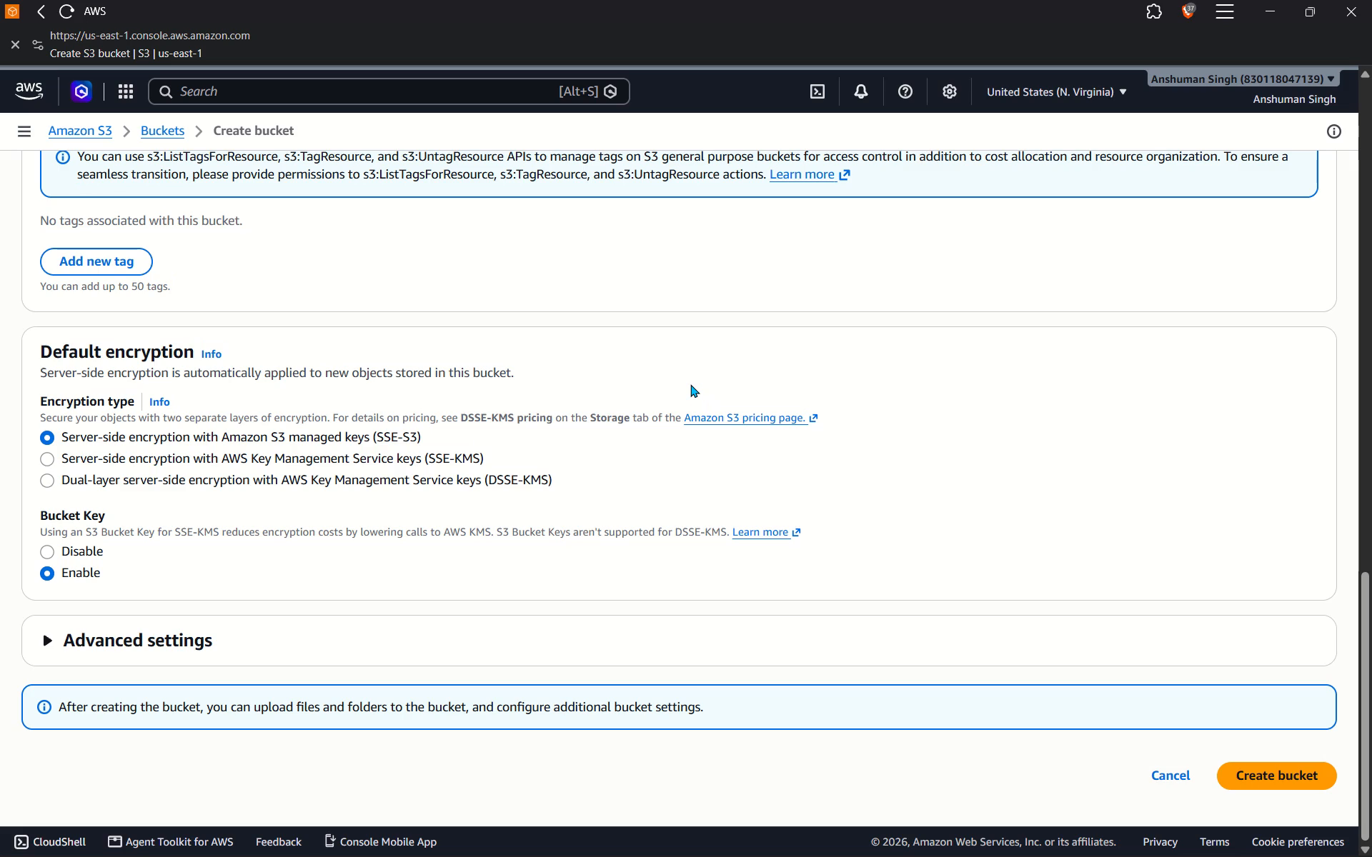
key("ctrl+a")
key("ctrl+c")
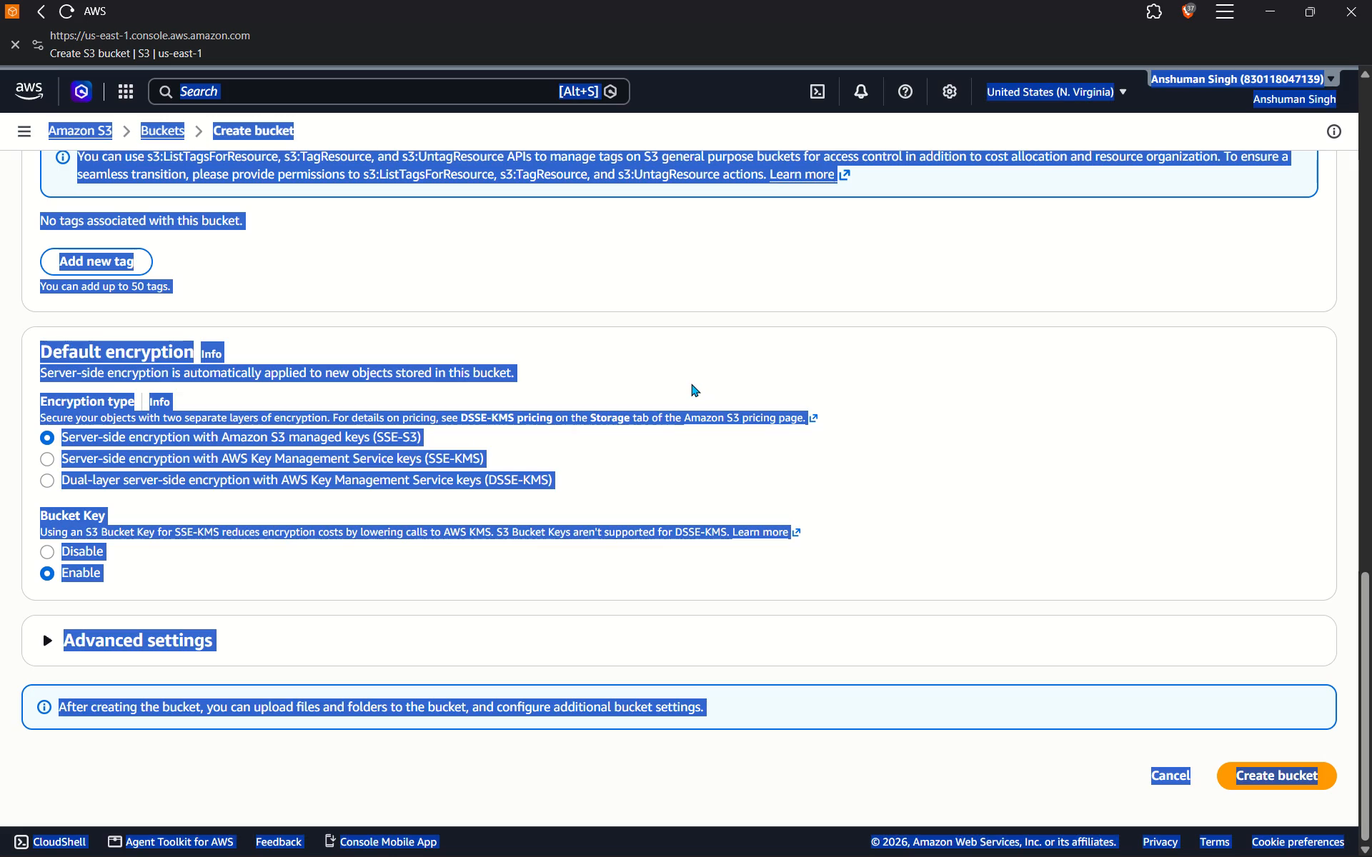
left_click(691, 382)
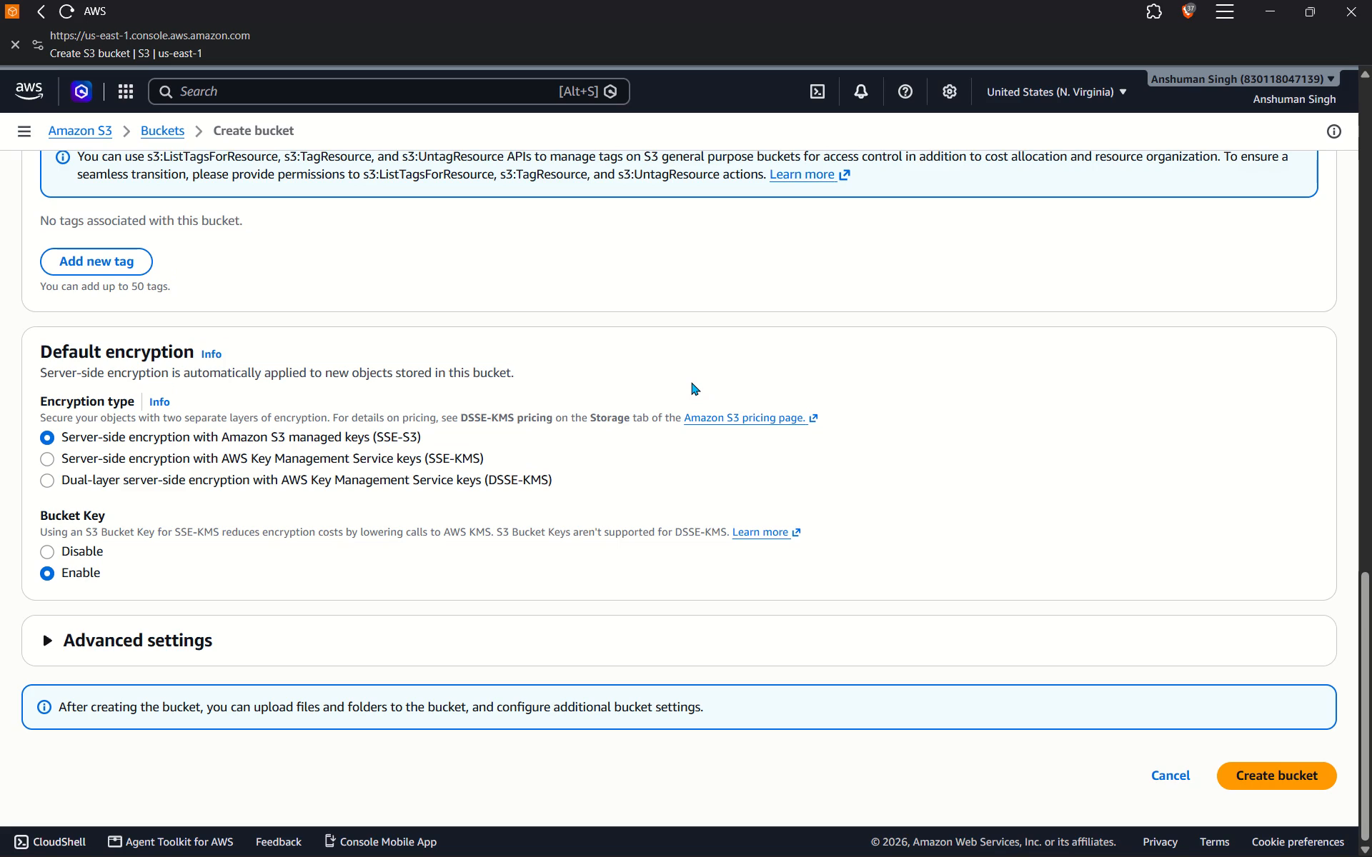
left_click(674, 371)
key("ctrl+a")
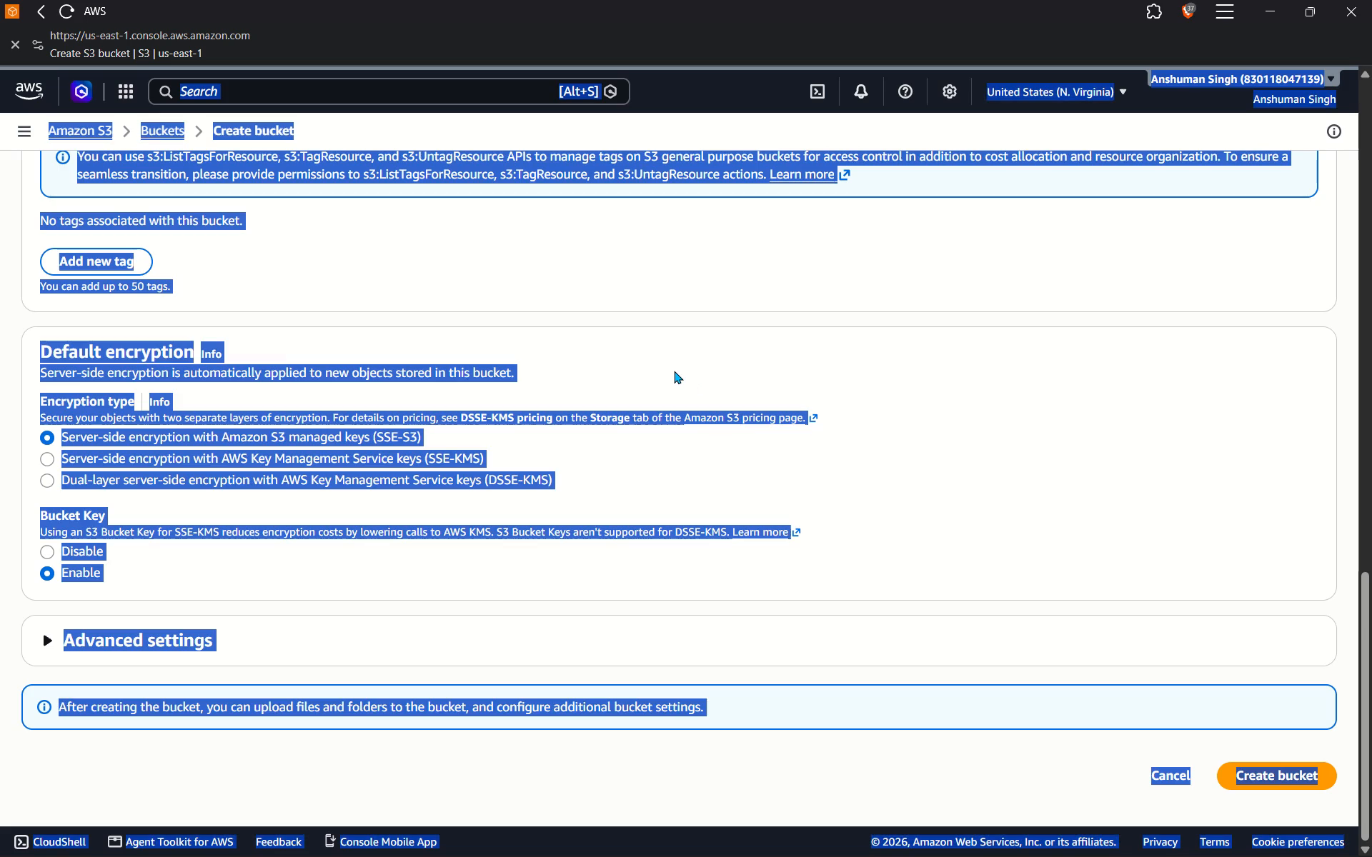
key("ctrl+c")
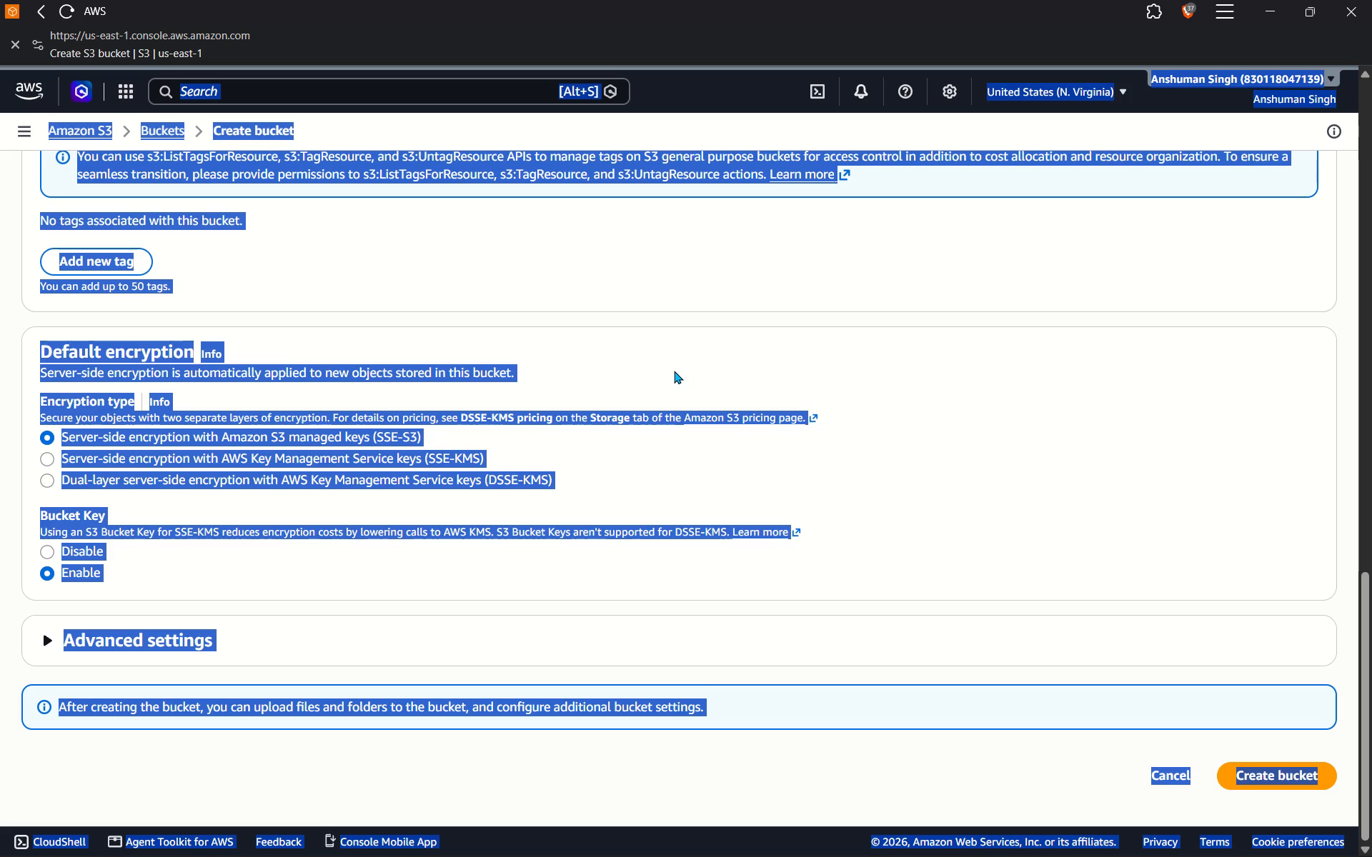
Review the new bucket's configuration once more, from general configuration through ownership, public access, versioning and tags to default encryption.
left_click(672, 364)
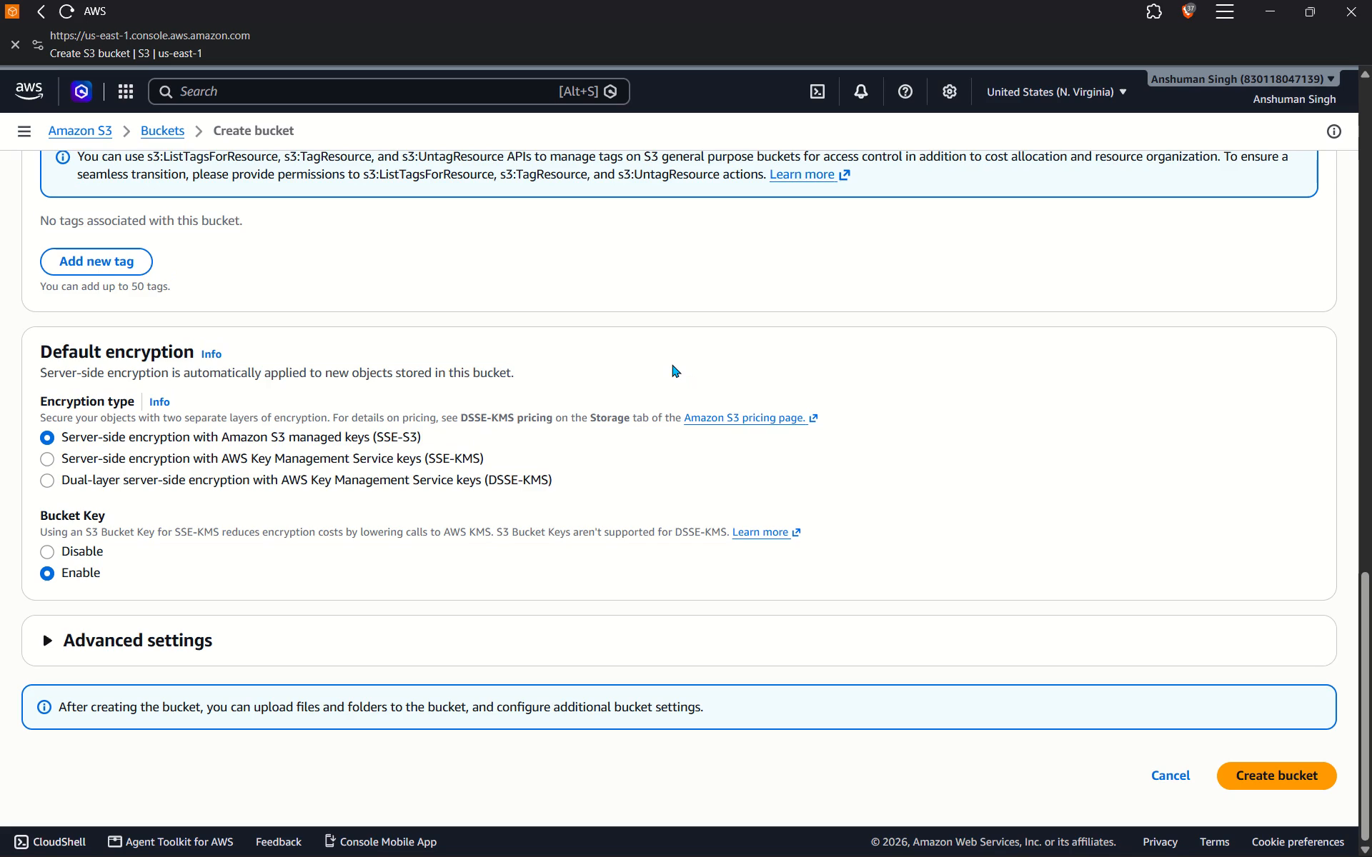
scroll(669, 316, "up", 7)
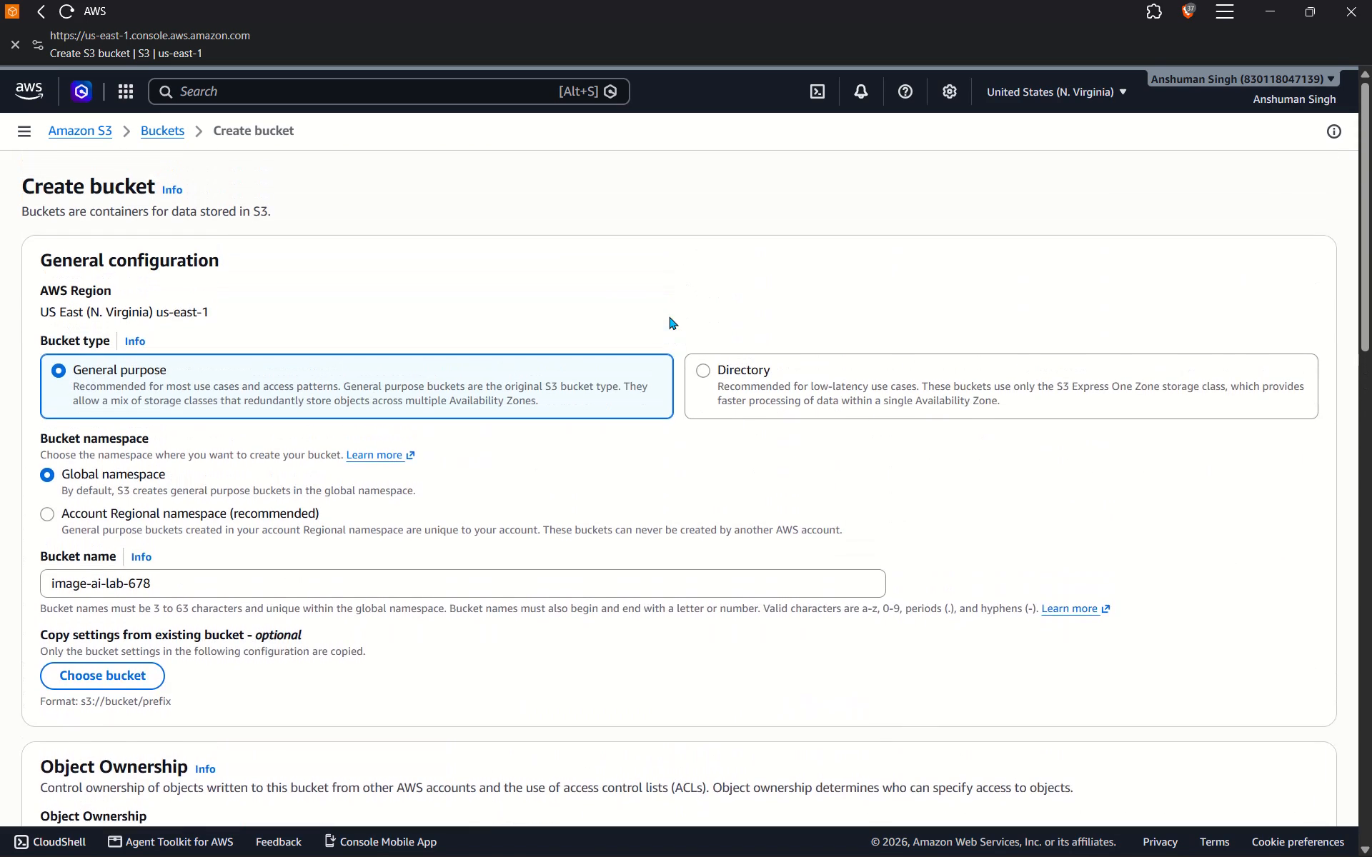
scroll(537, 481, "down", 2)
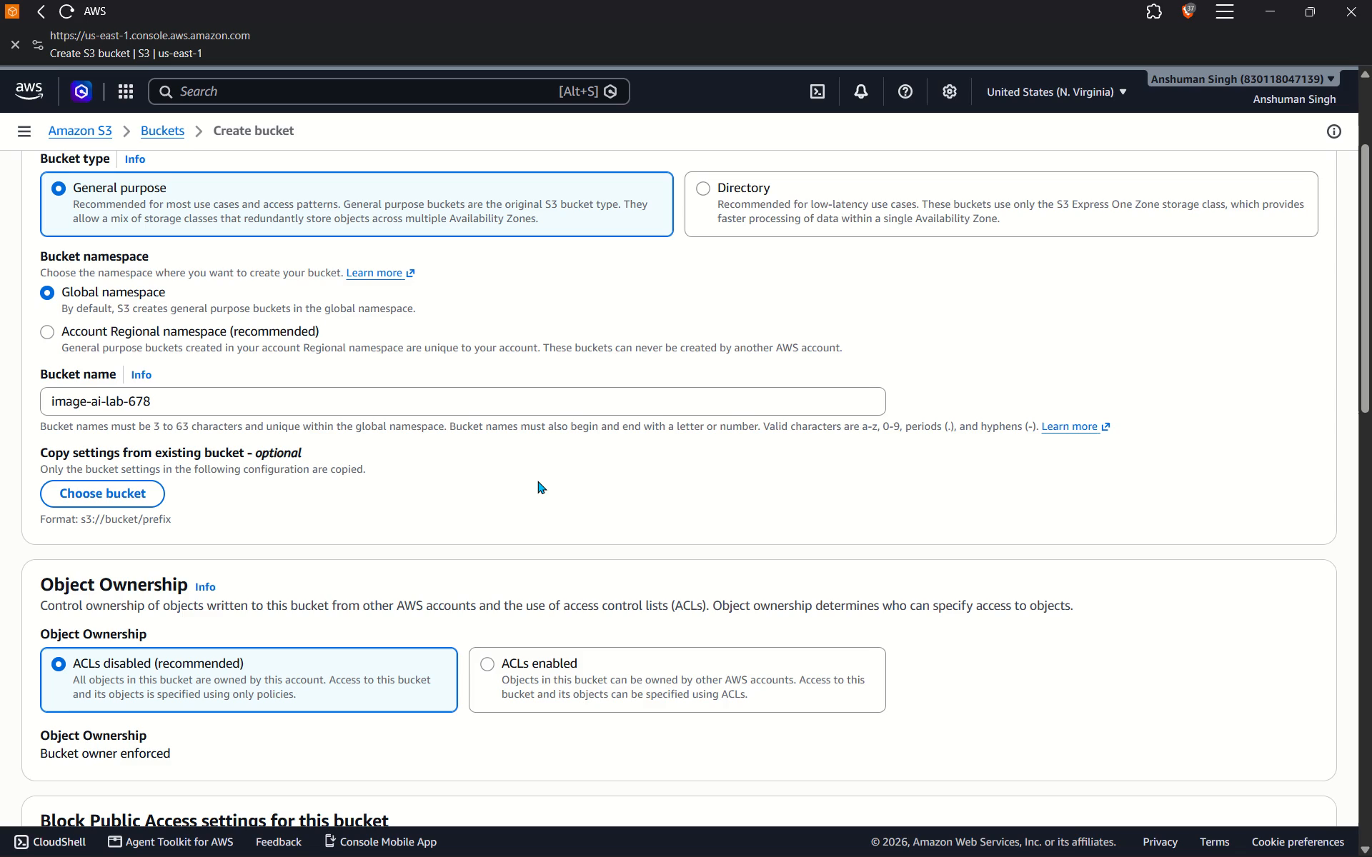
scroll(537, 481, "down", 1)
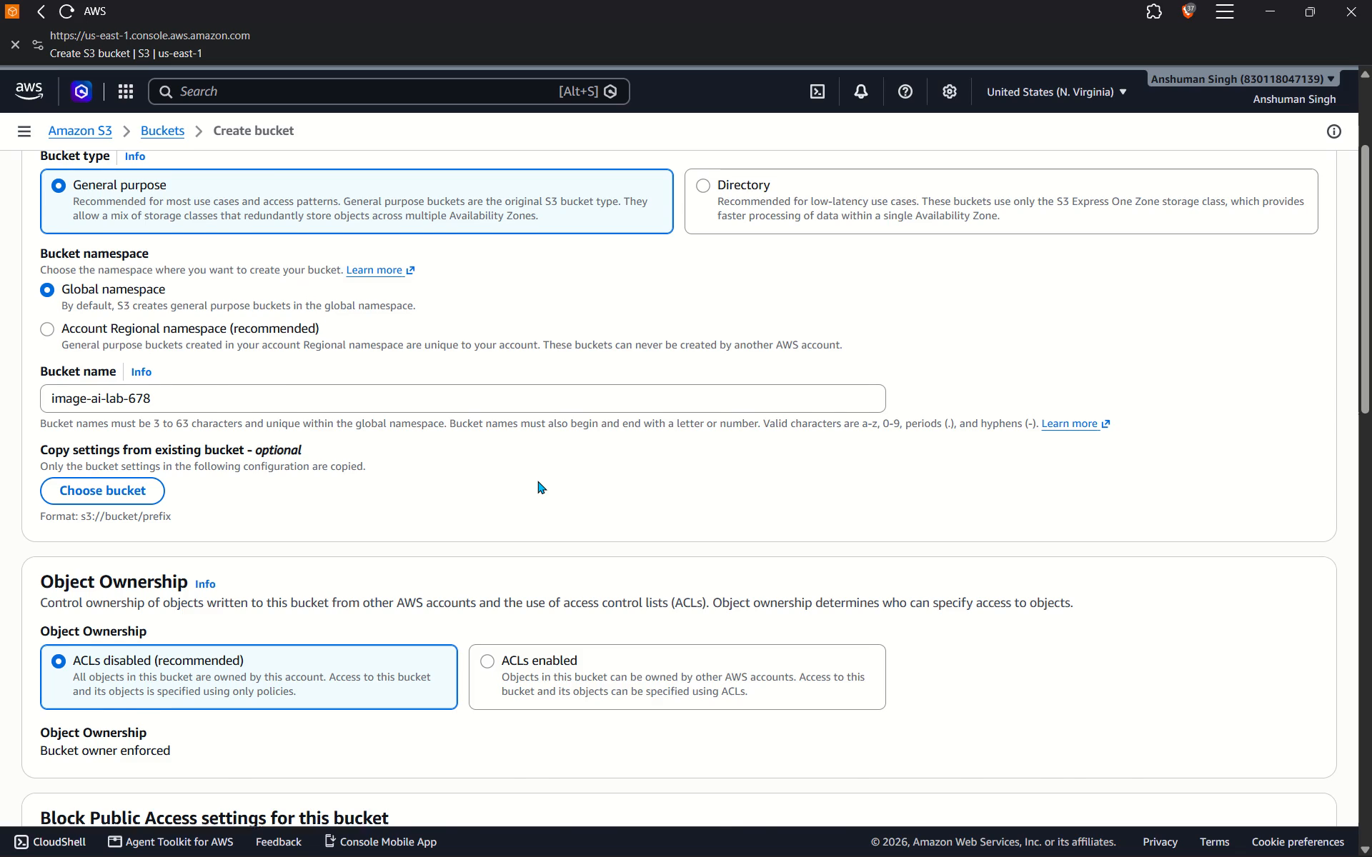
scroll(537, 481, "down", 1)
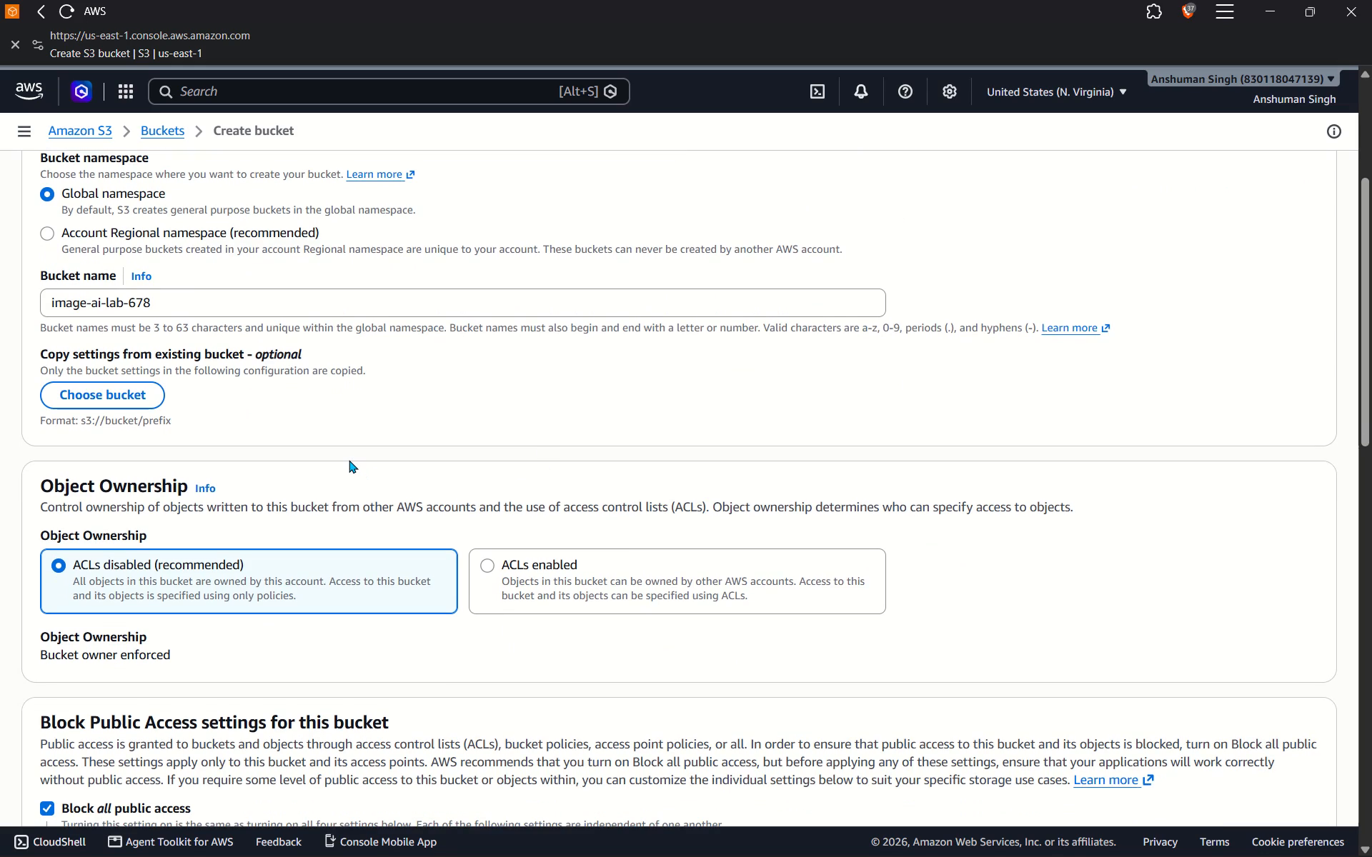
scroll(349, 460, "down", 2)
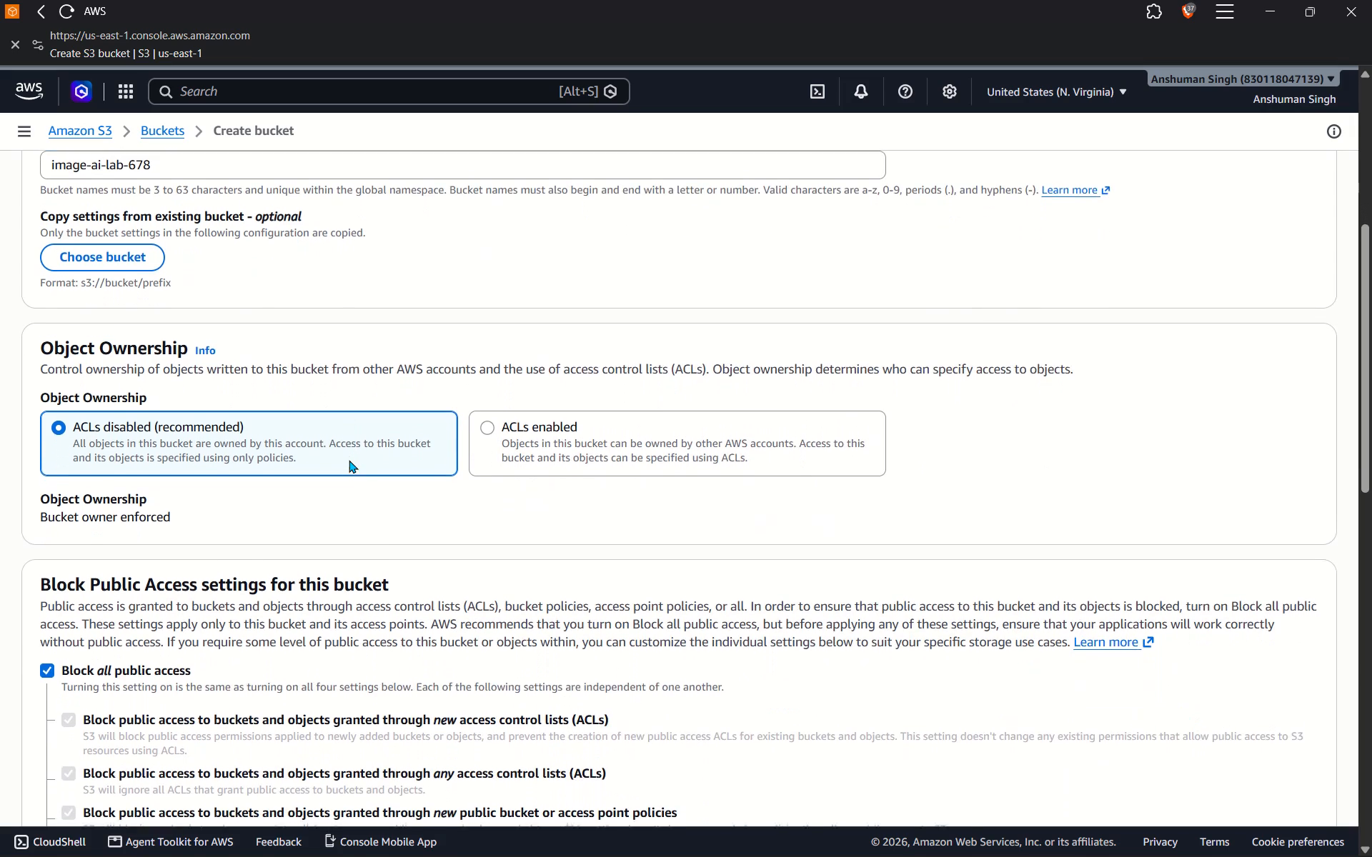
scroll(349, 460, "down", 5)
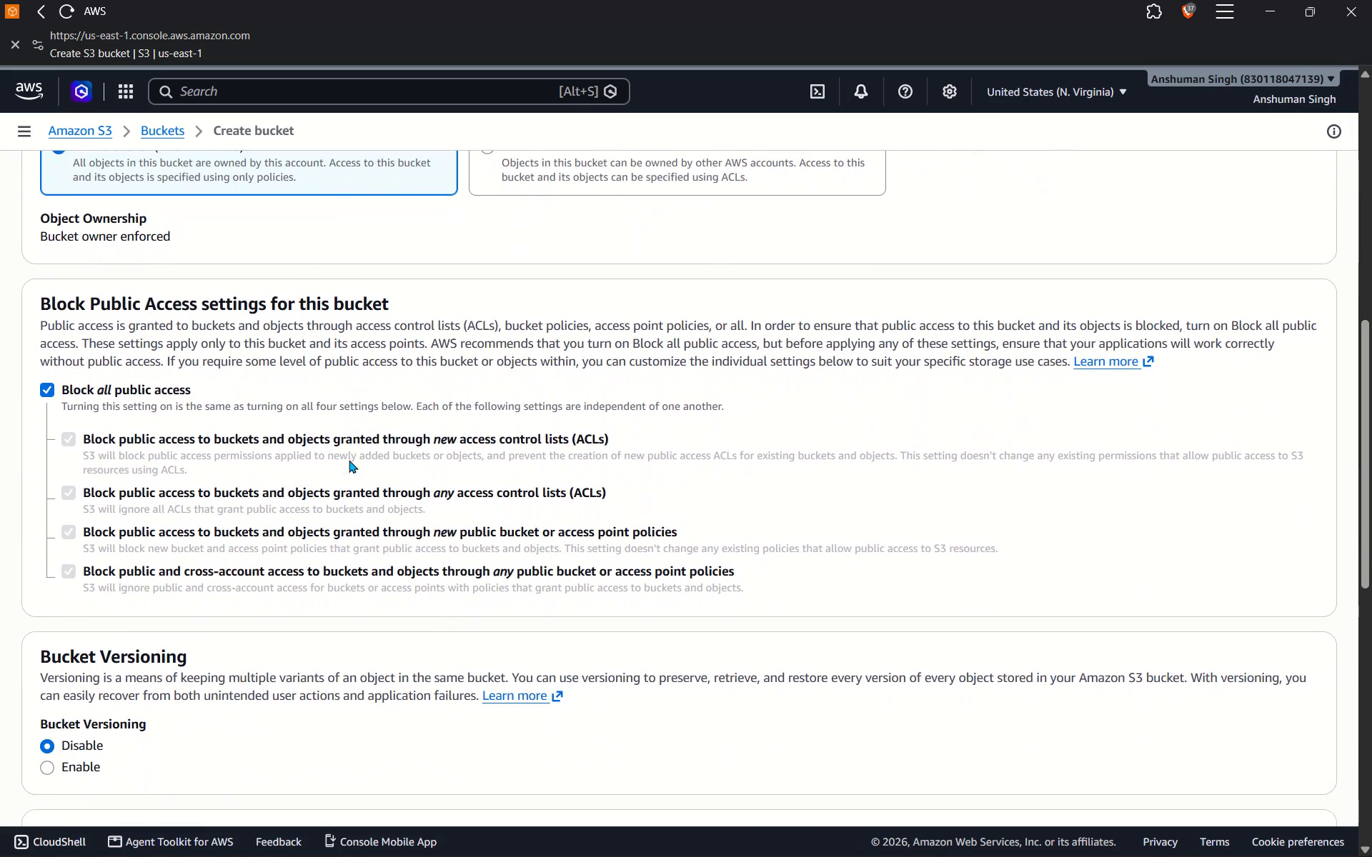
scroll(349, 460, "down", 1)
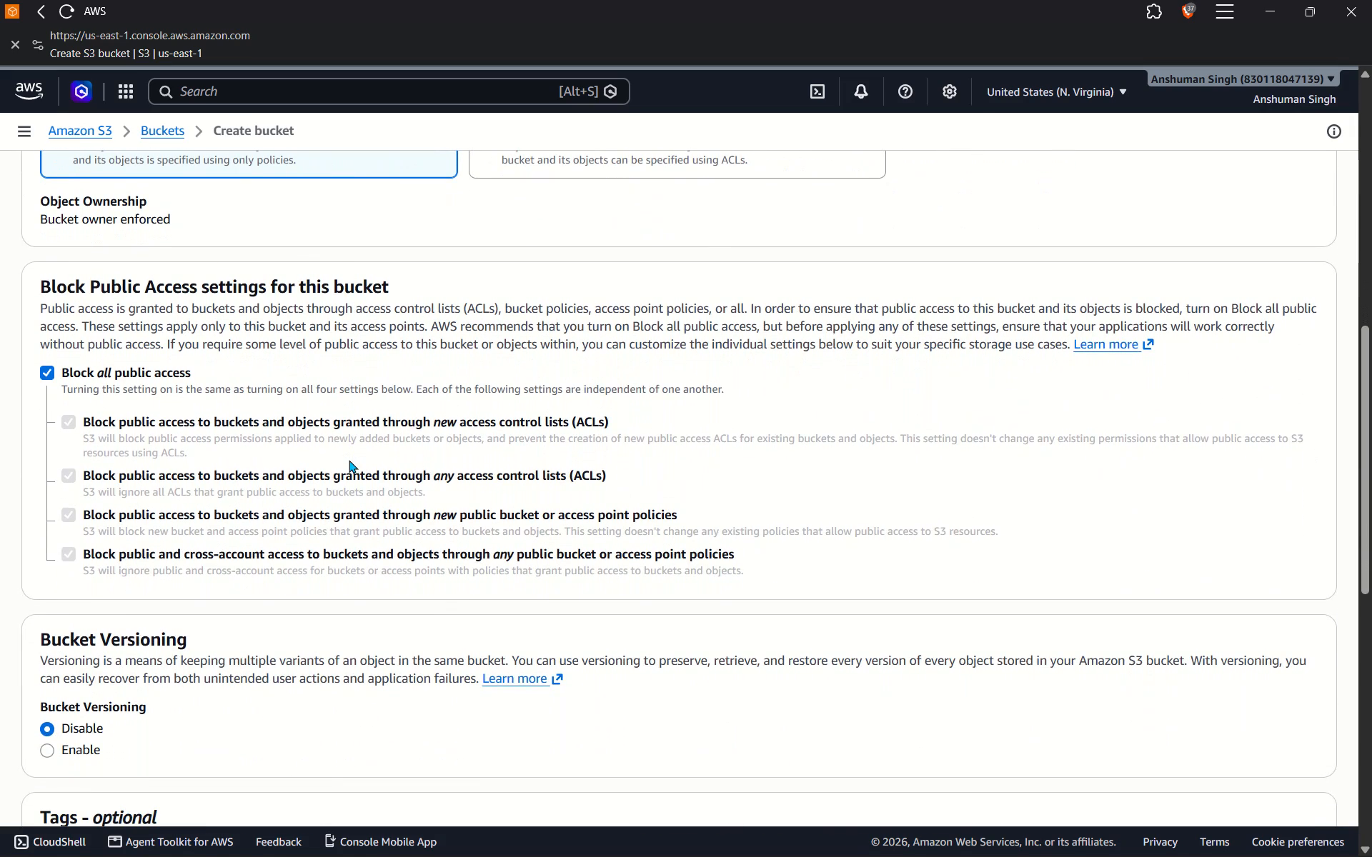
scroll(349, 460, "down", 3)
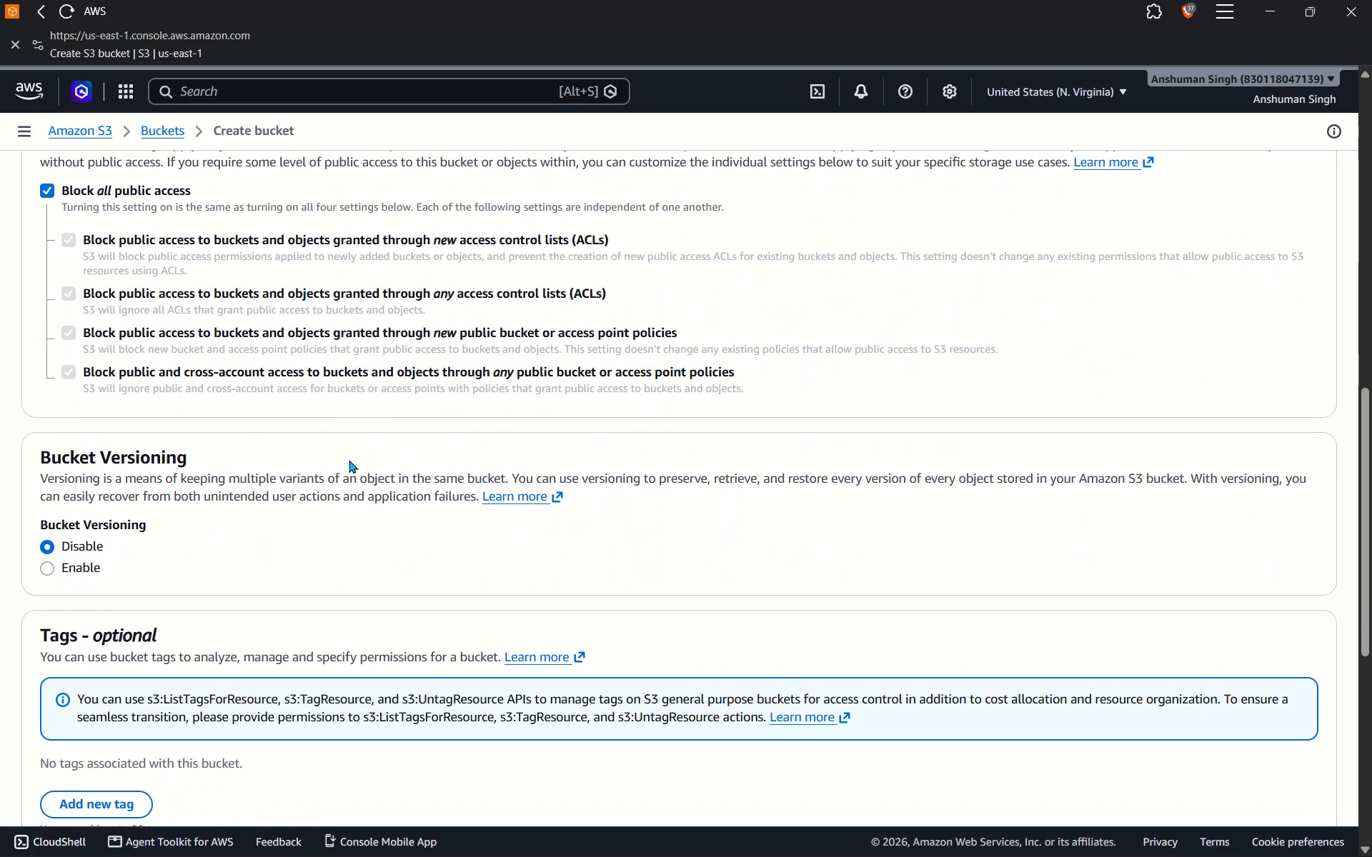
scroll(349, 460, "down", 3)
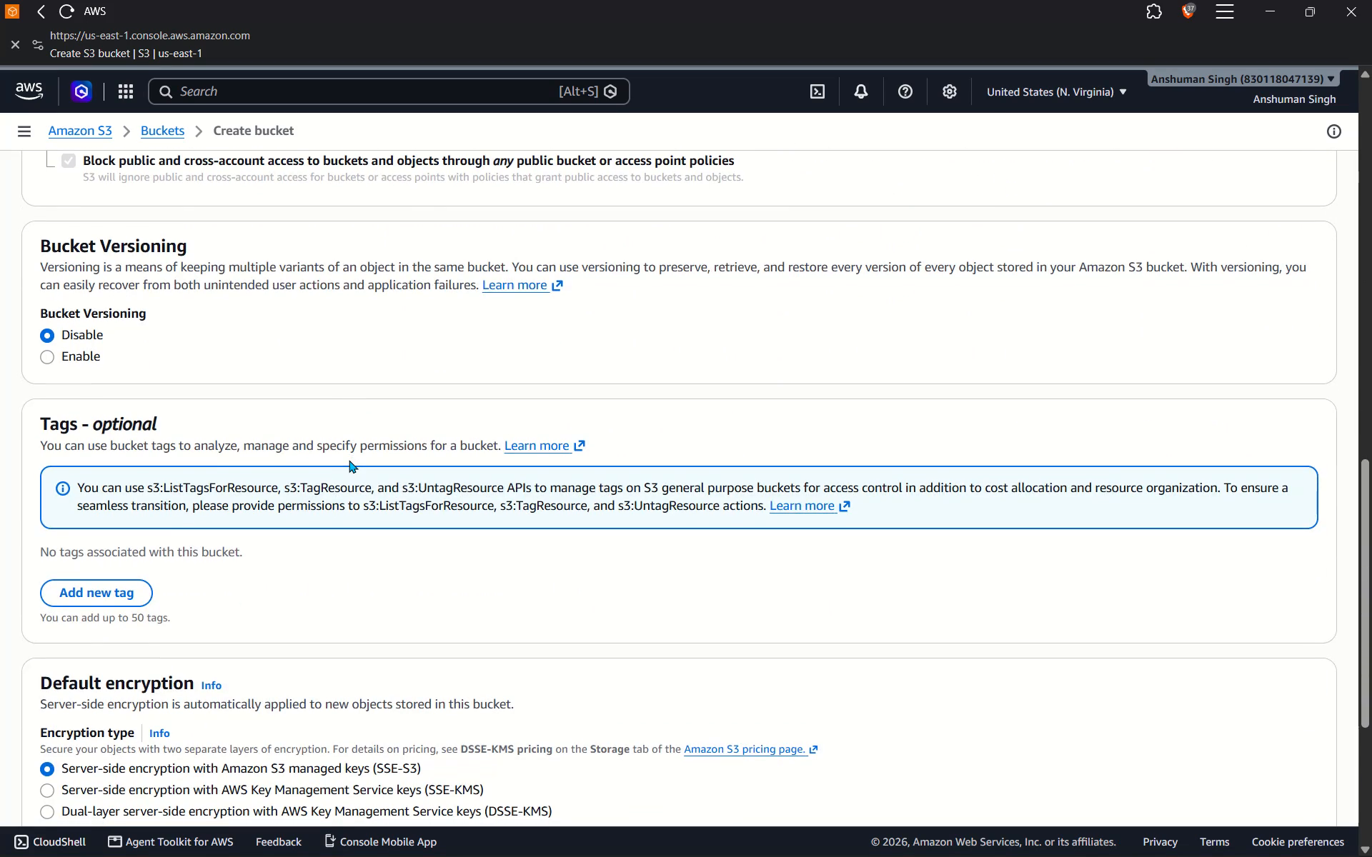
scroll(349, 460, "down", 3)
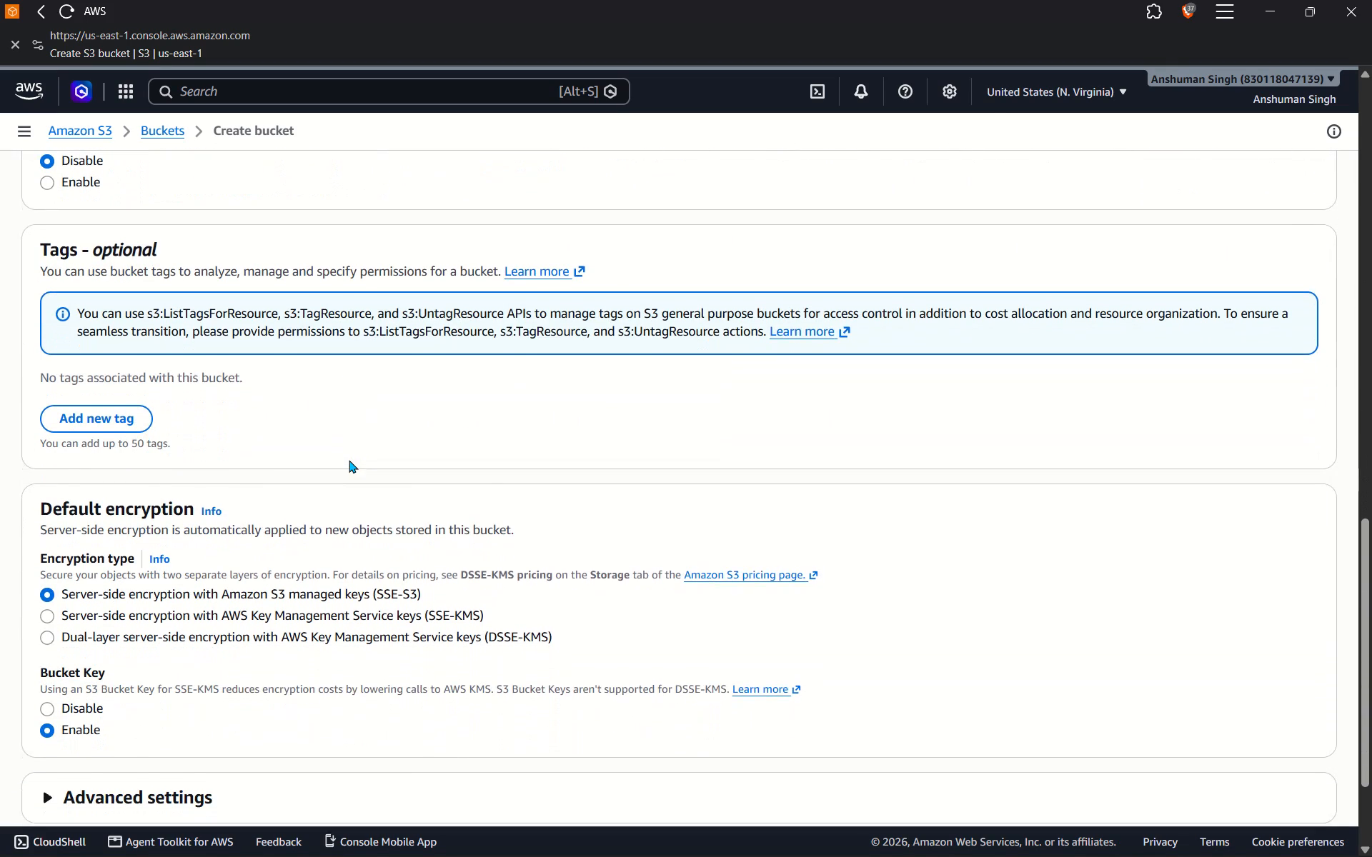
scroll(349, 460, "down", 3)
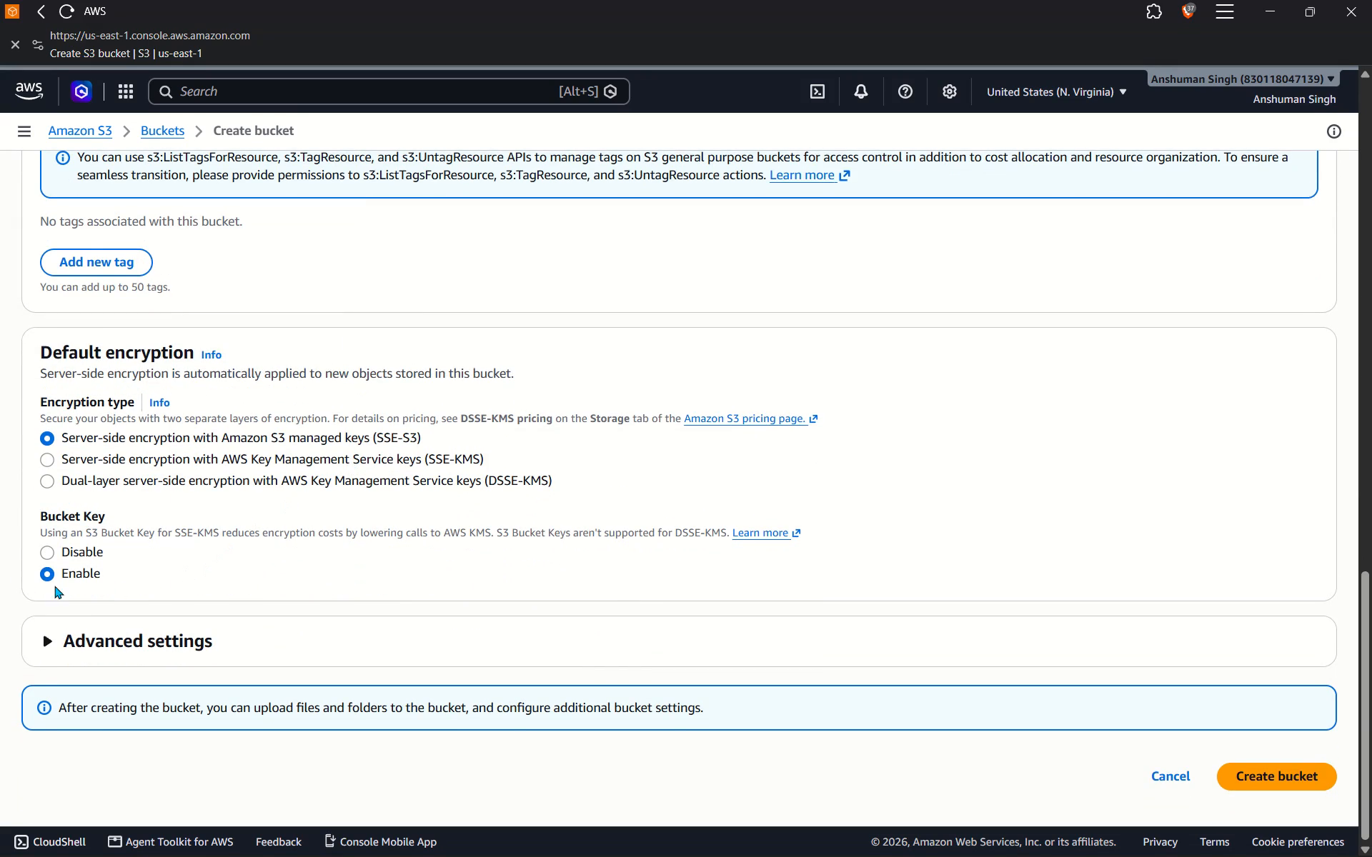
Disable the Bucket Key under default encryption and create the image-ai-lab-678 bucket.
left_click(46, 550)
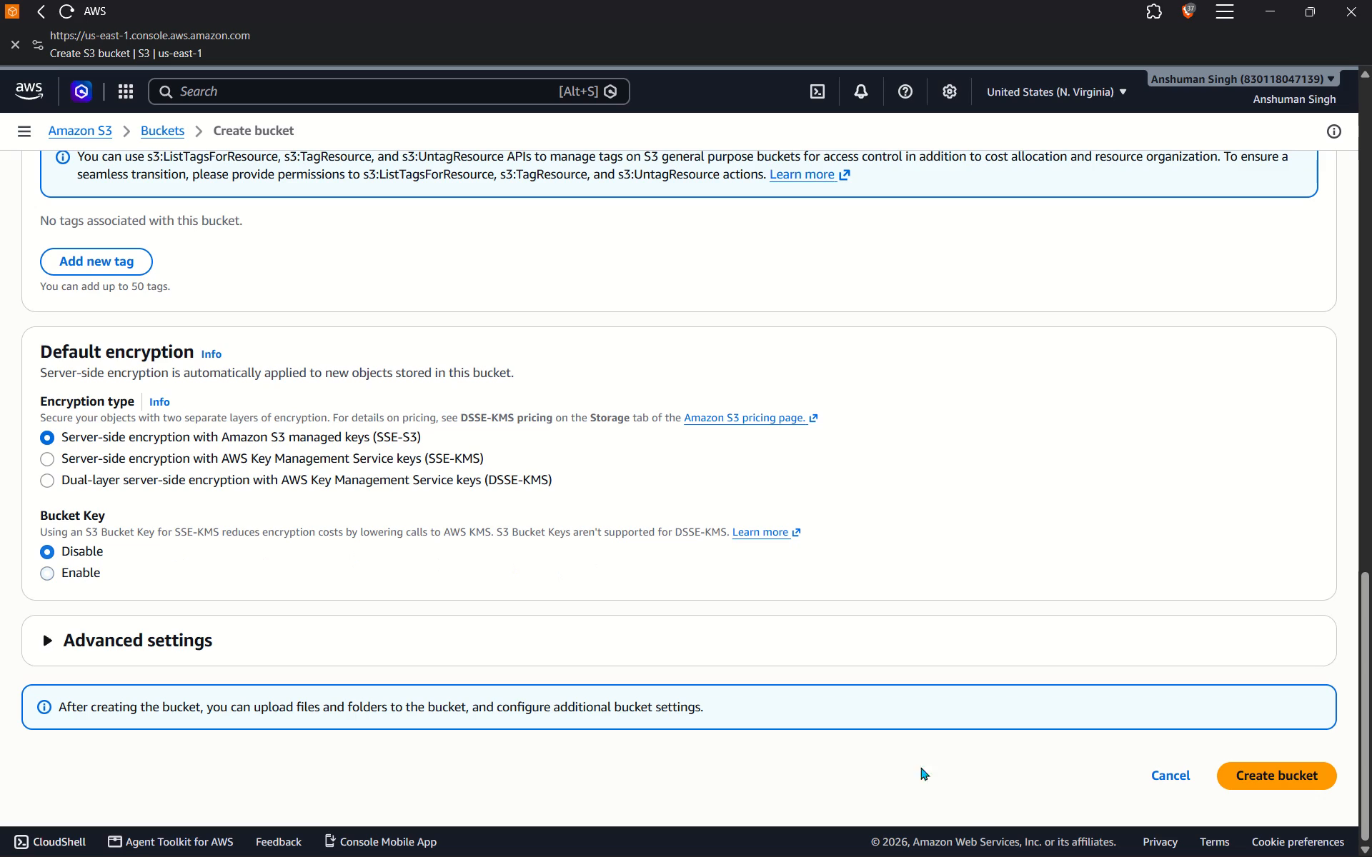
left_click(1290, 770)
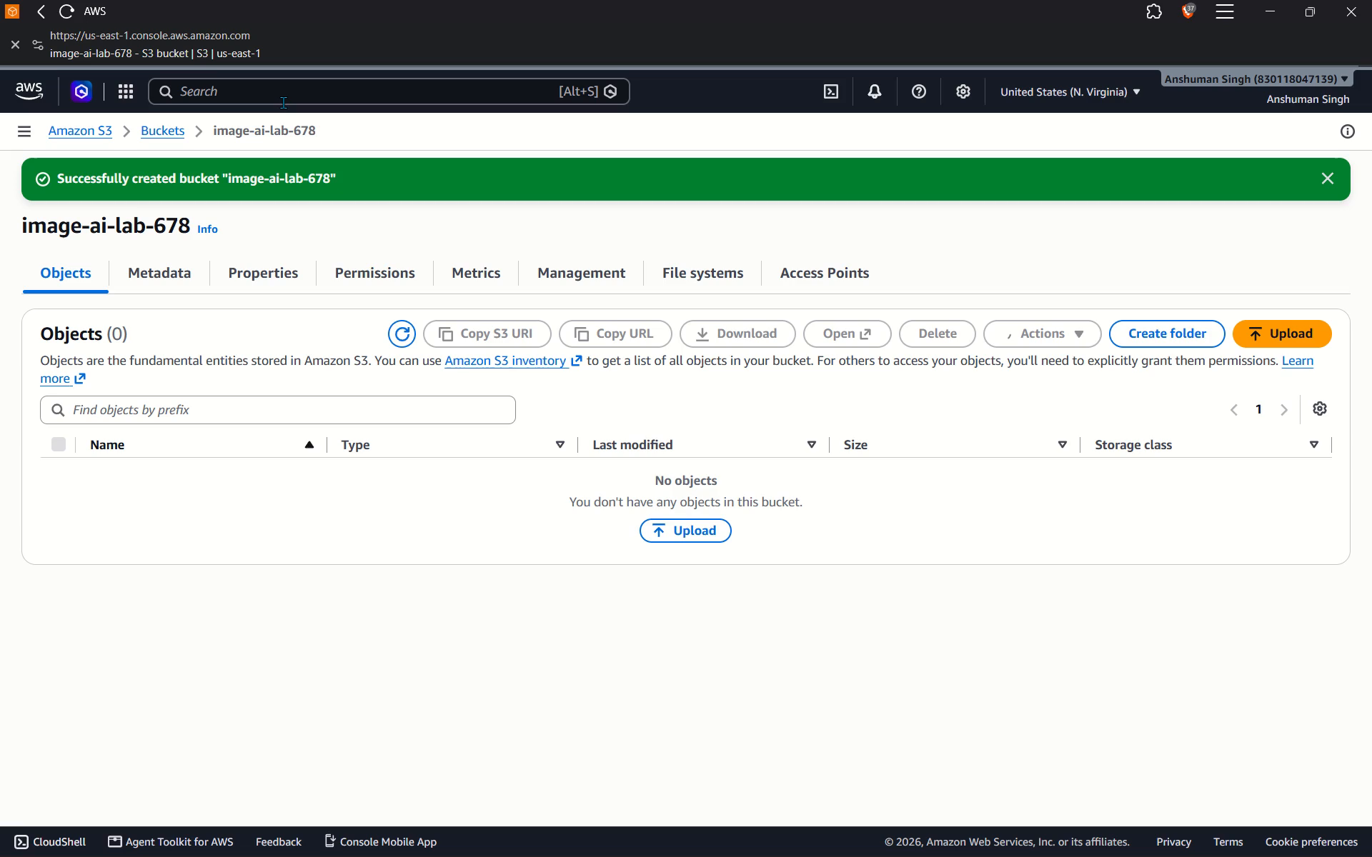
Search the AWS services for amazon sns and open Simple Notification Service.
left_click(274, 80)
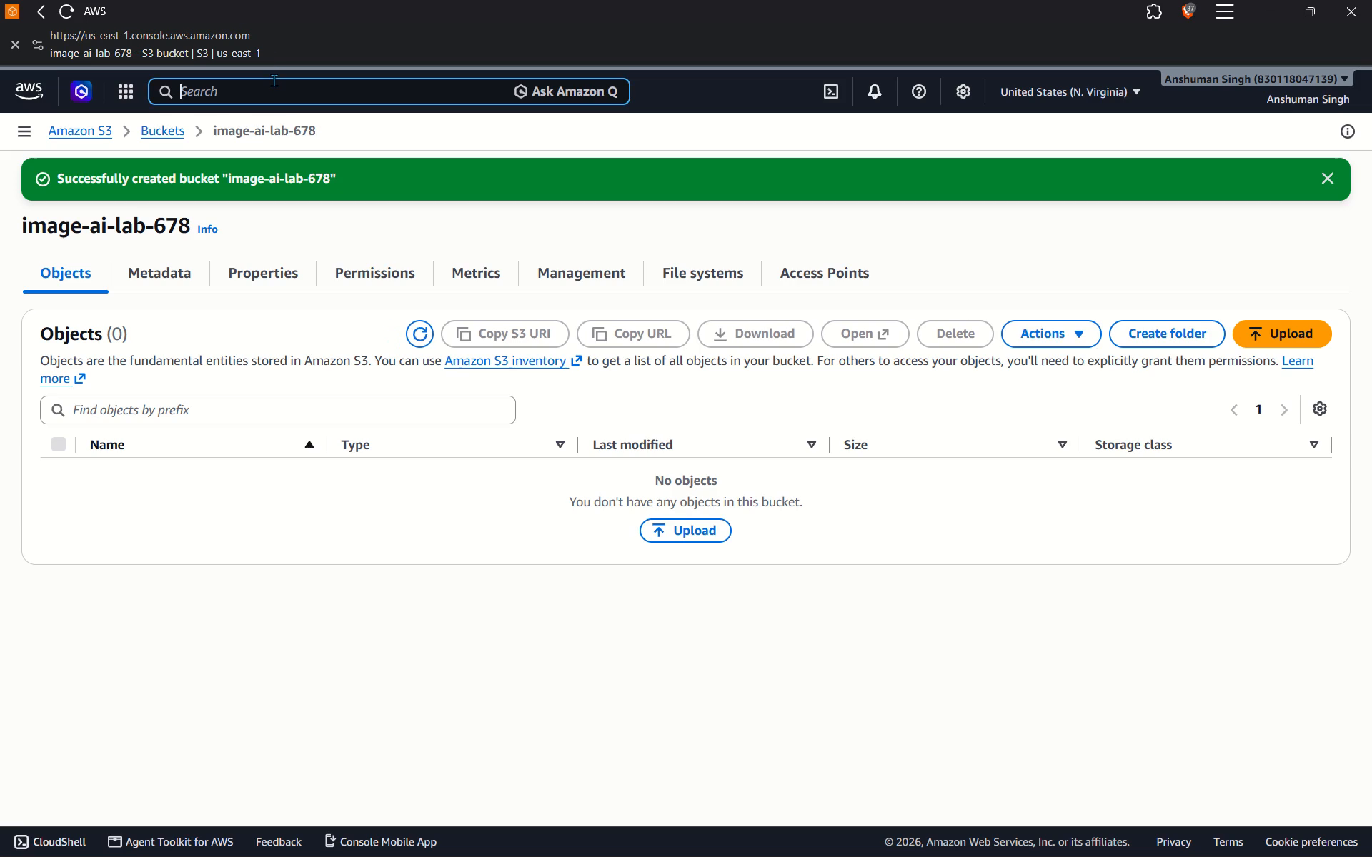
type("amazon sns")
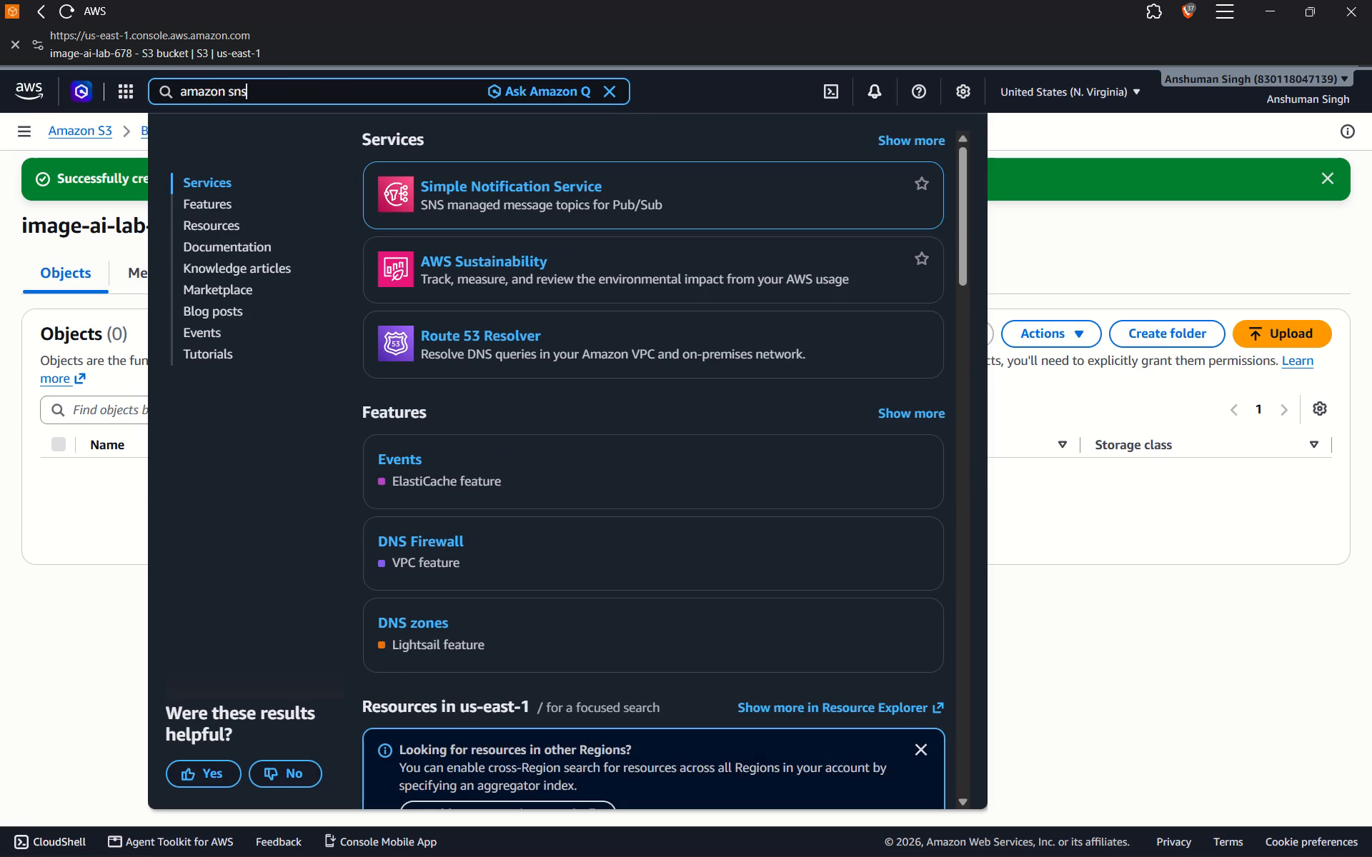
left_click(530, 186)
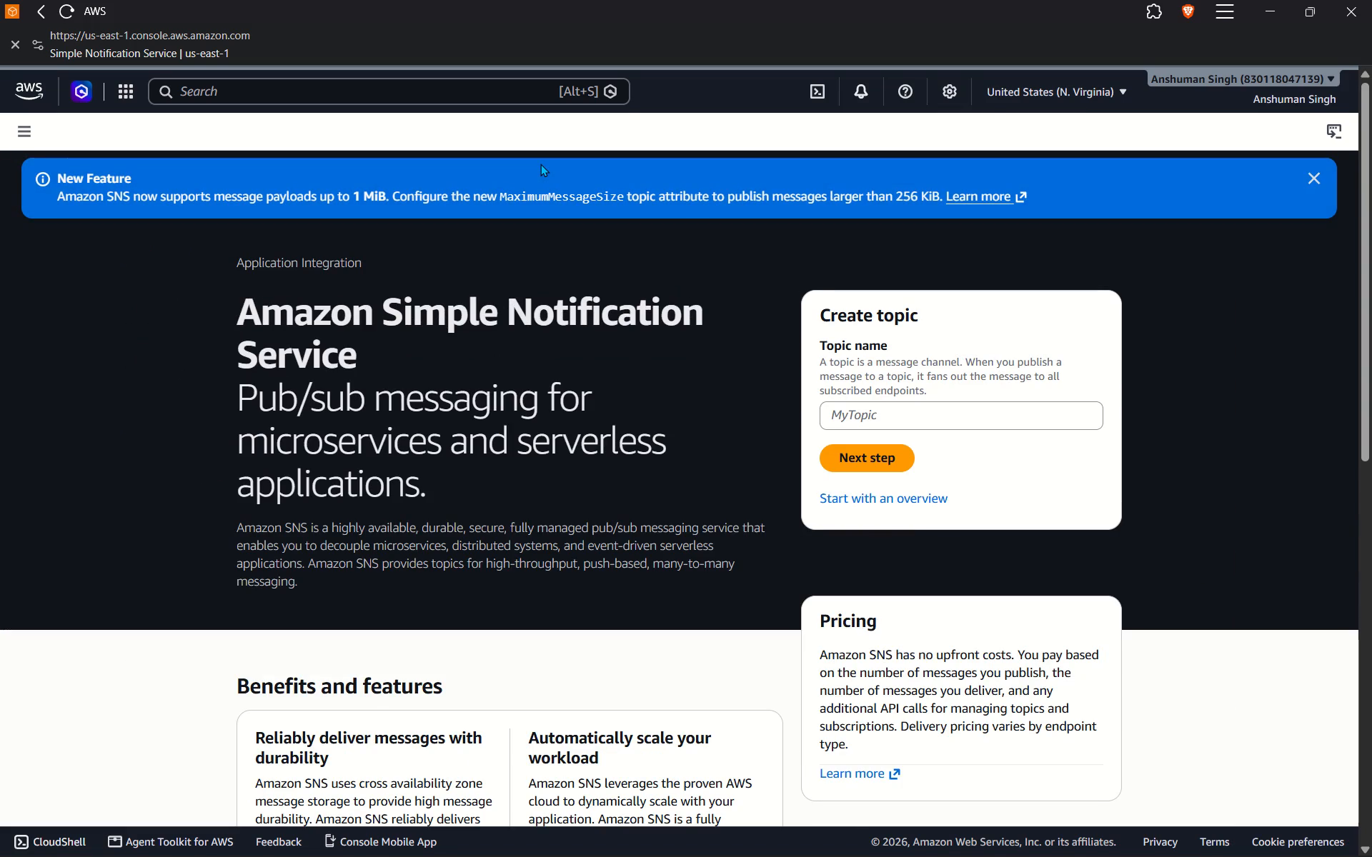
Dismiss the New Feature announcement on the Amazon SNS start page.
left_click(895, 413)
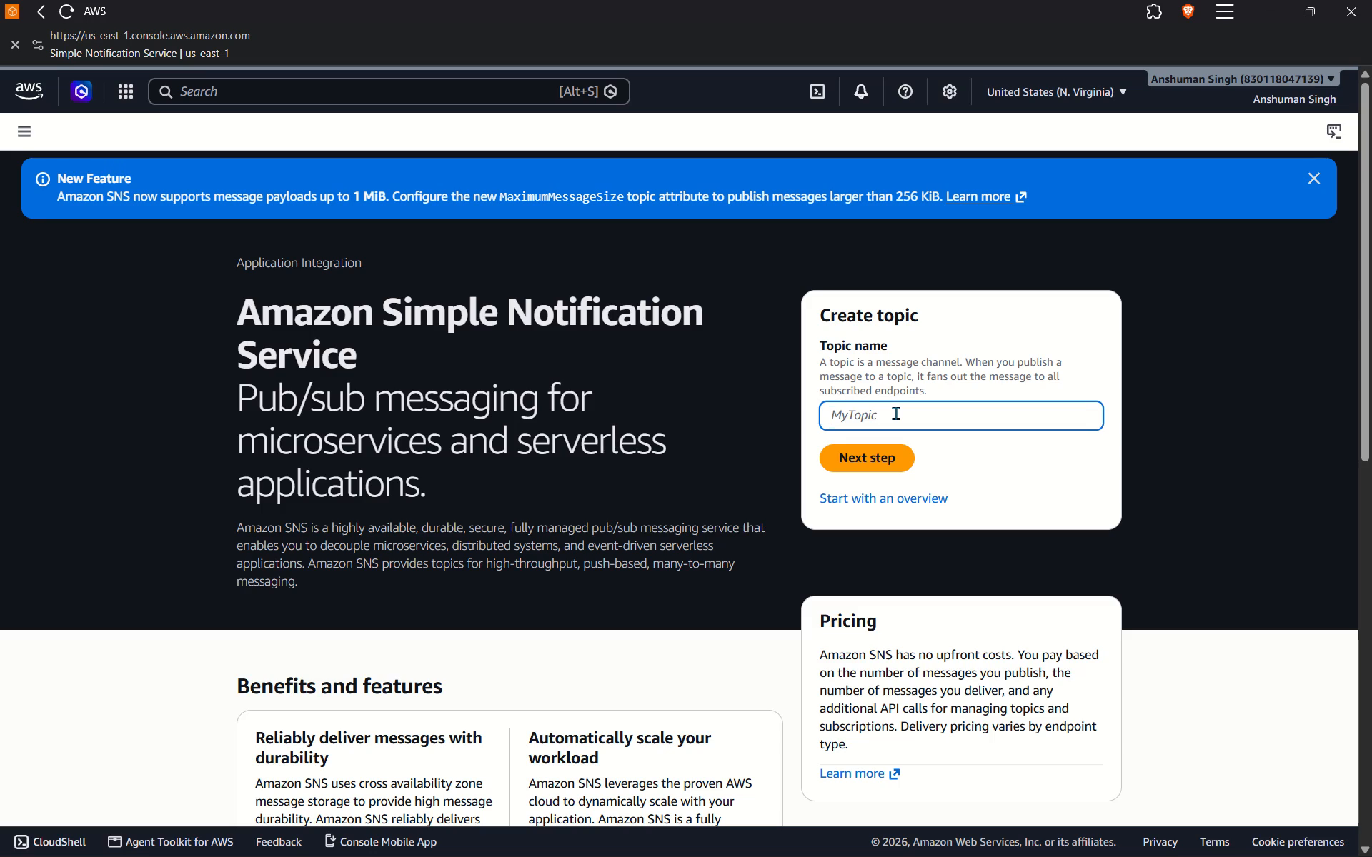
scroll(895, 413, "down", 1)
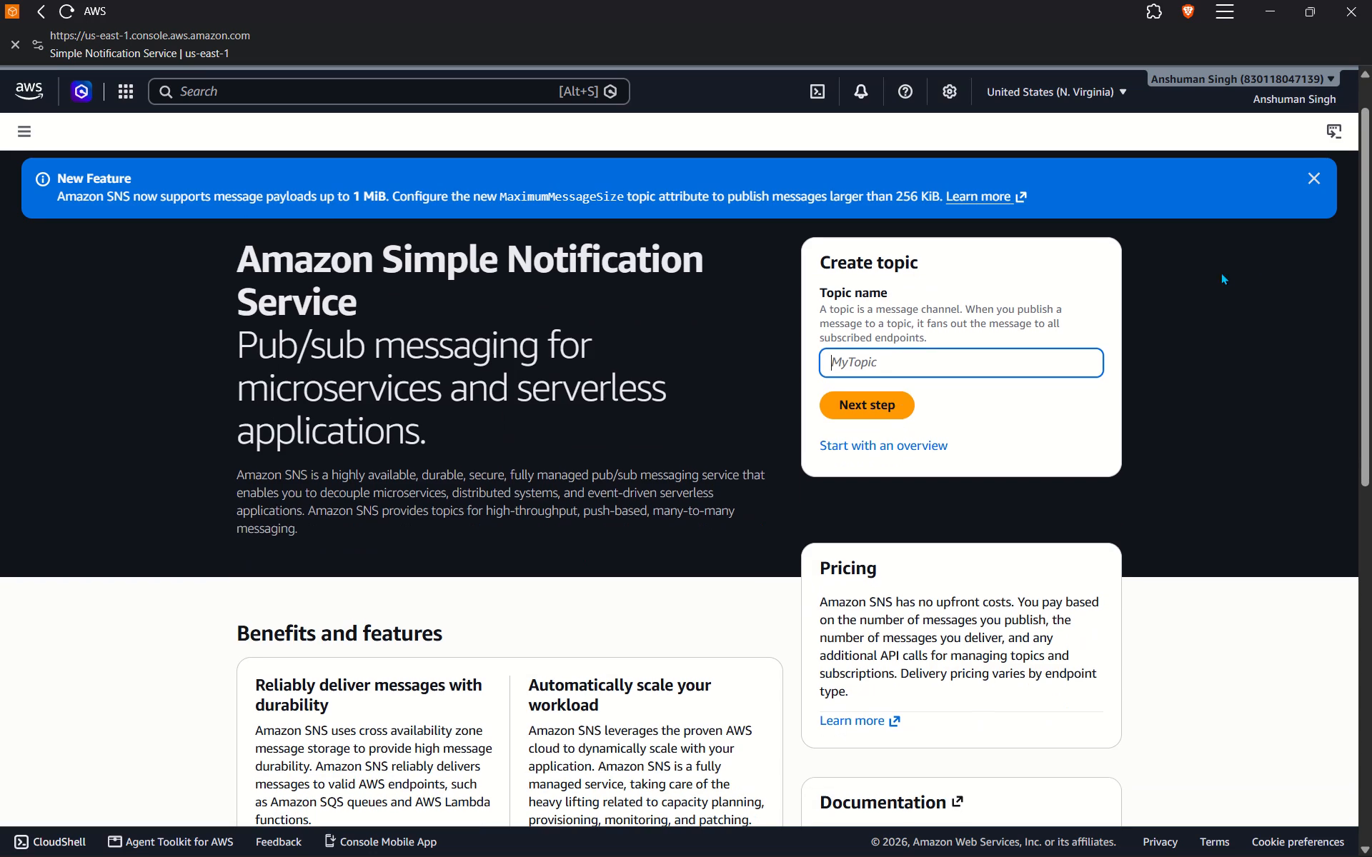
left_click(1319, 172)
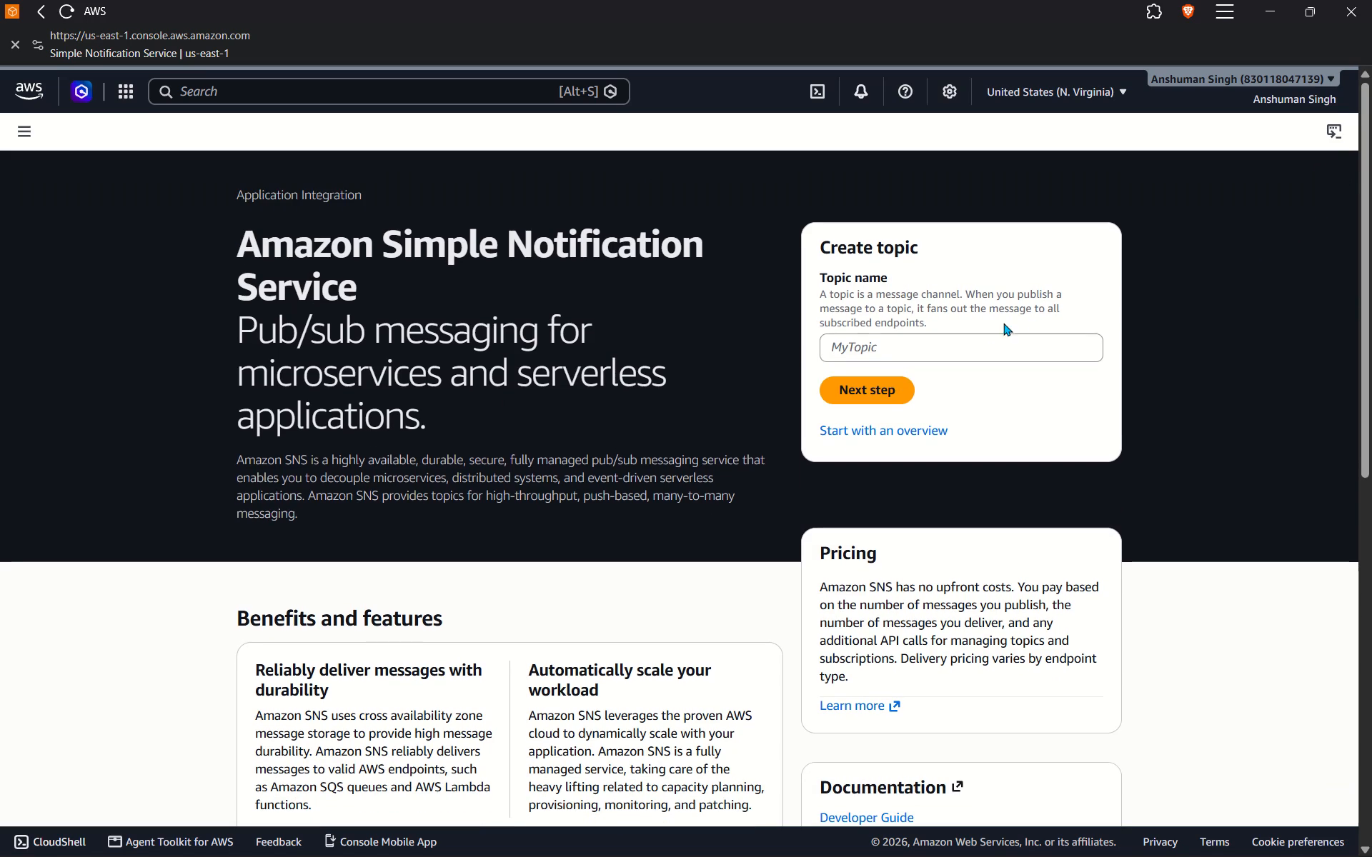
Copy the text of the Create topic card, from its heading through Start with an overview.
left_click(977, 341)
scroll(815, 596, "down", 8)
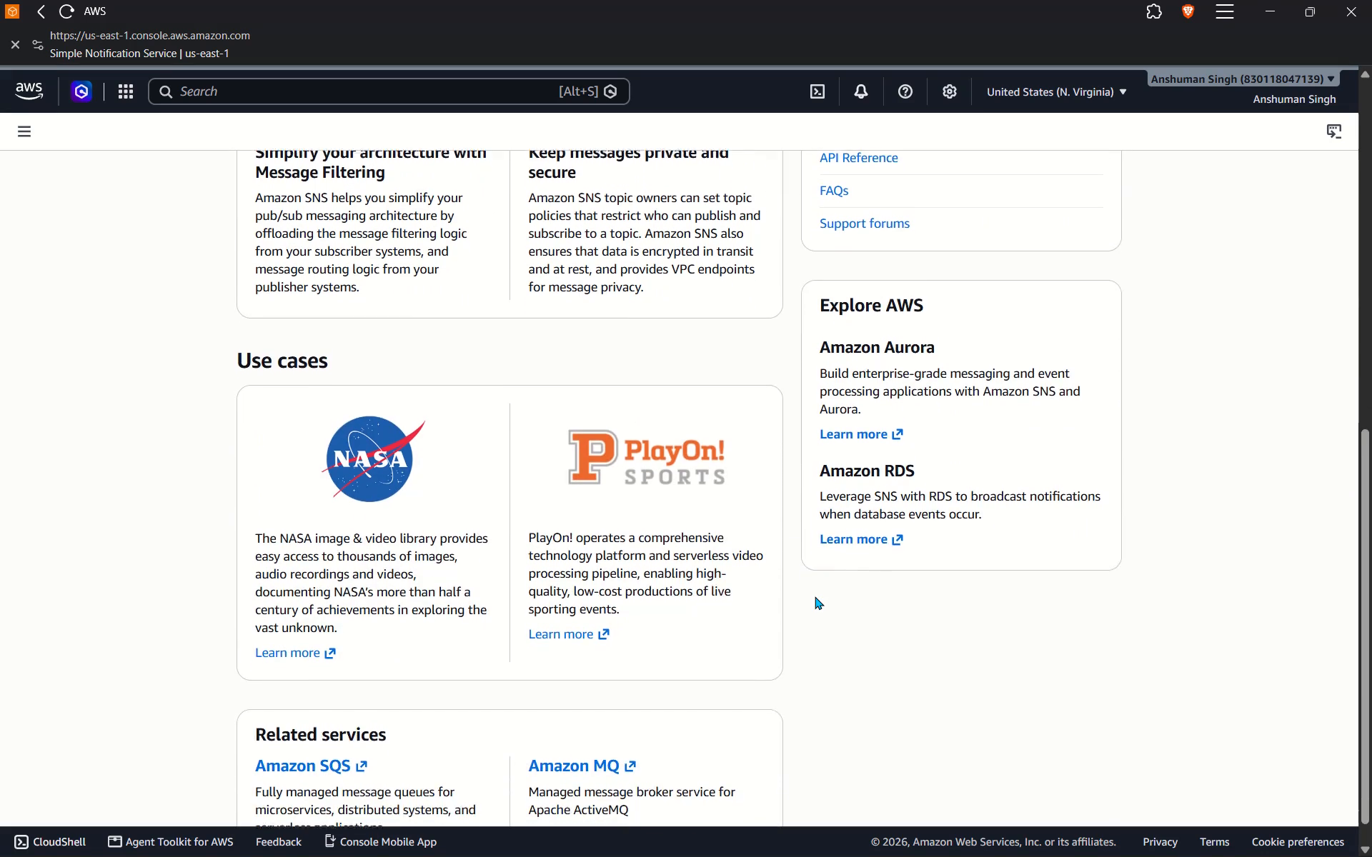
scroll(815, 596, "down", 8)
scroll(815, 596, "up", 8)
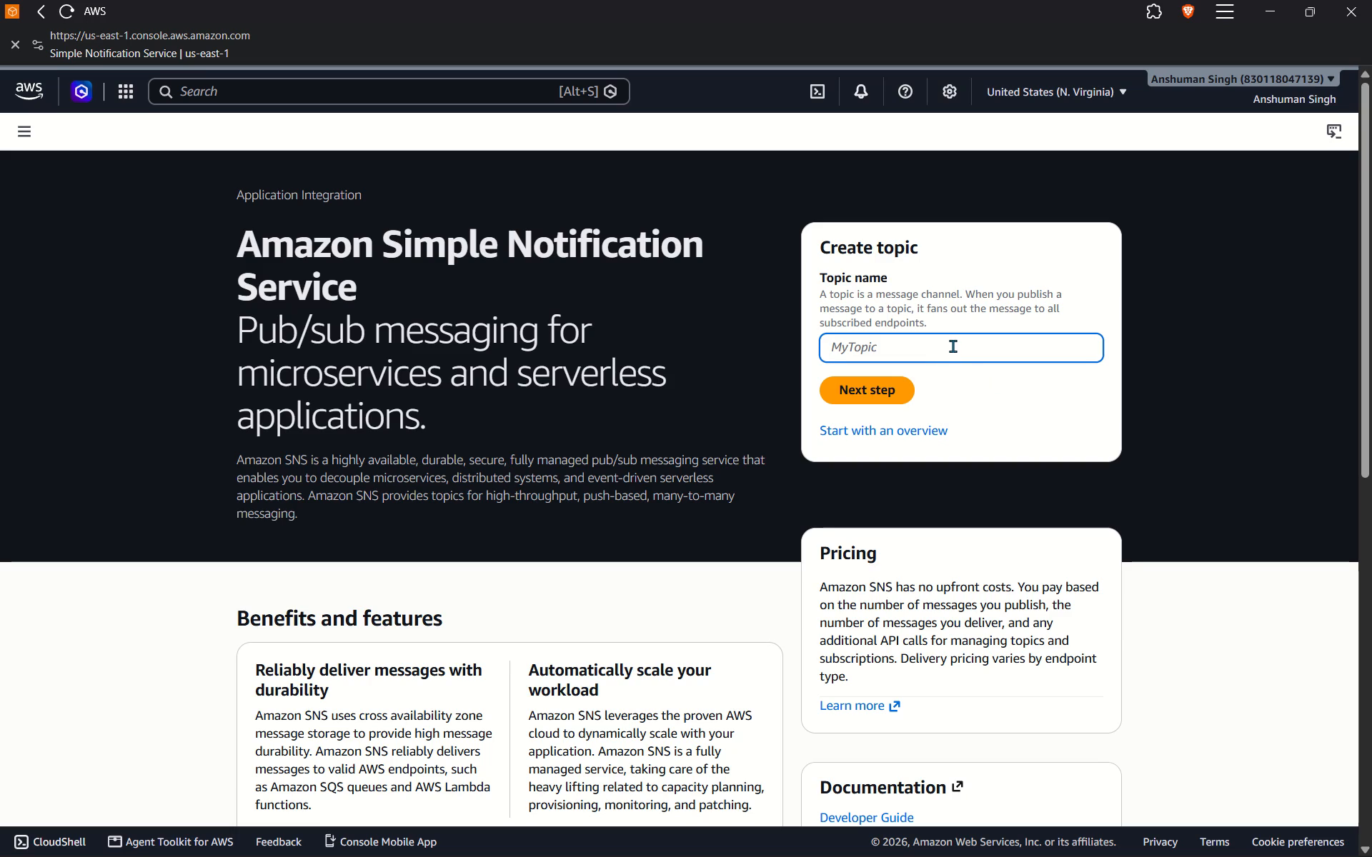
left_click(881, 347)
key("ctrl+a")
left_click_drag(825, 251, 978, 431)
key("ctrl+c")
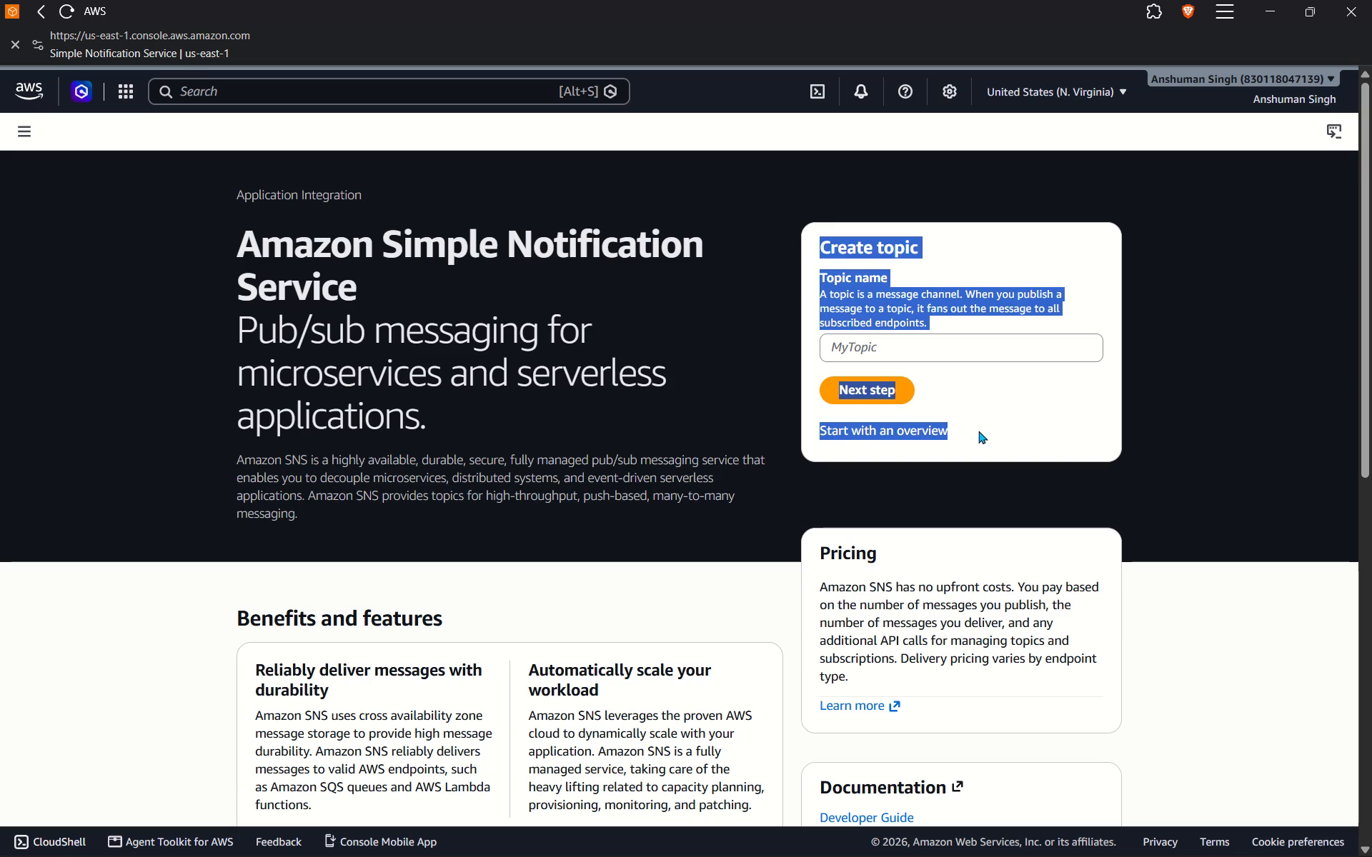
left_click(1021, 424)
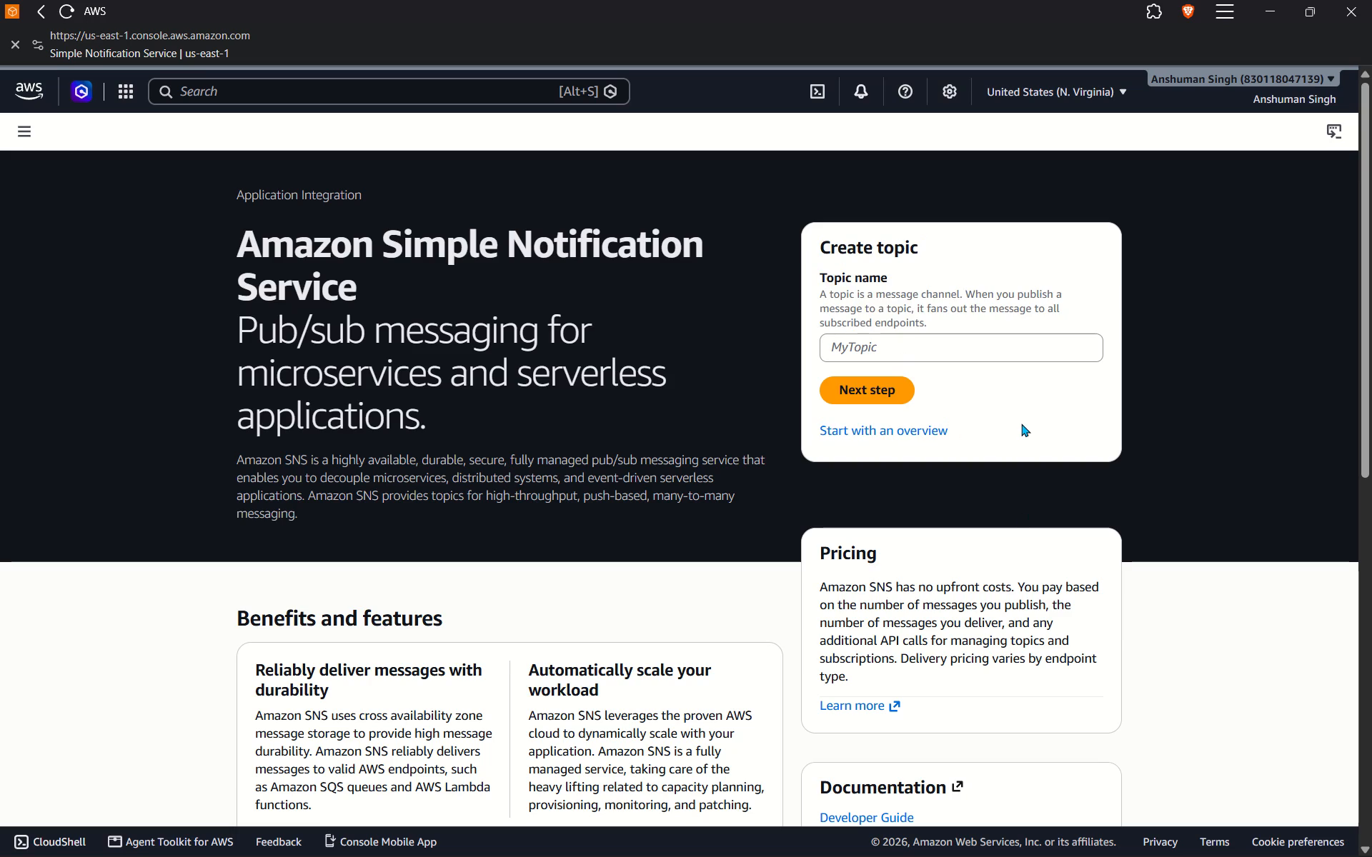
Create a Standard SNS topic named ImageValidationAlerts, leaving its other settings at their defaults.
left_click(976, 349)
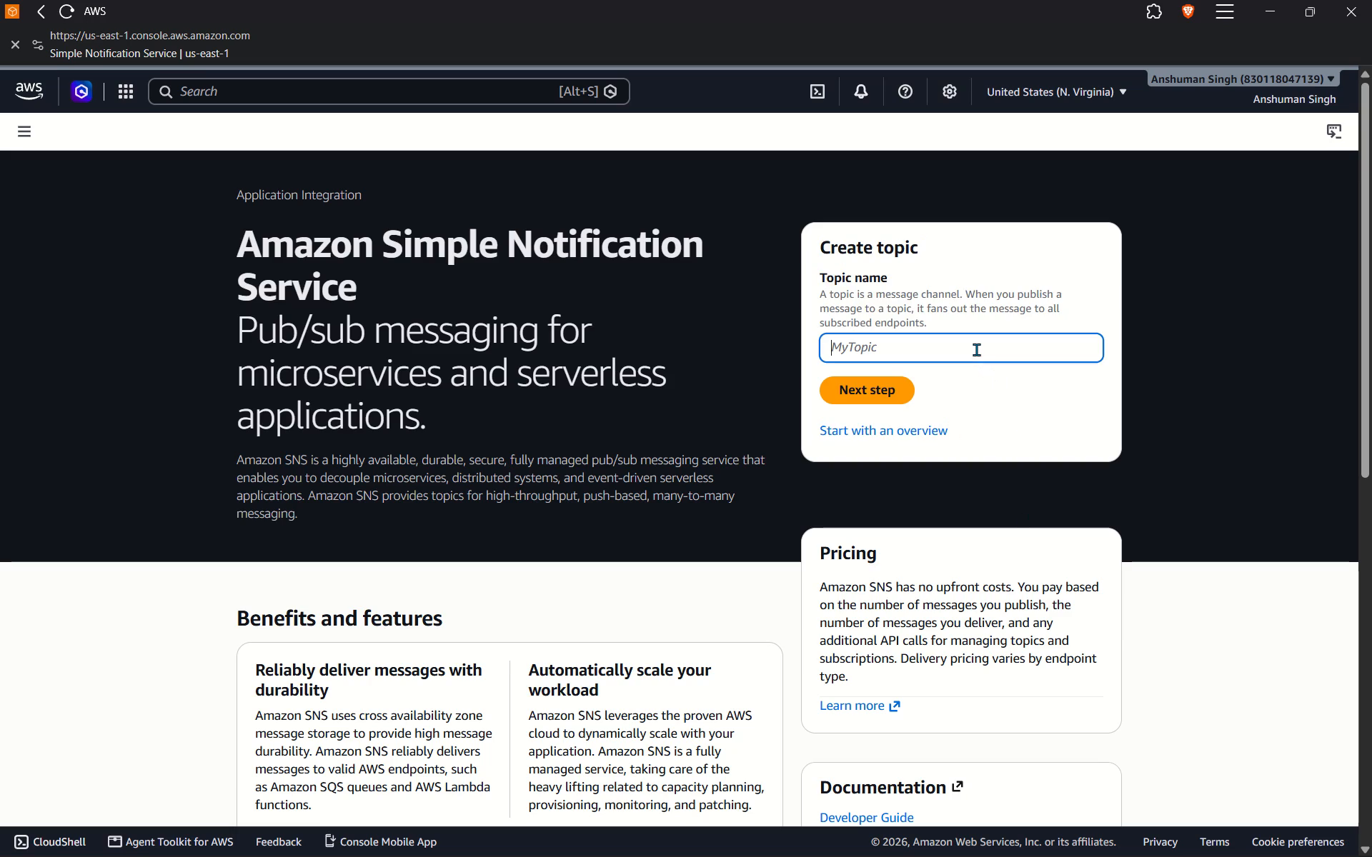
key("ctrl+v")
left_click(875, 388)
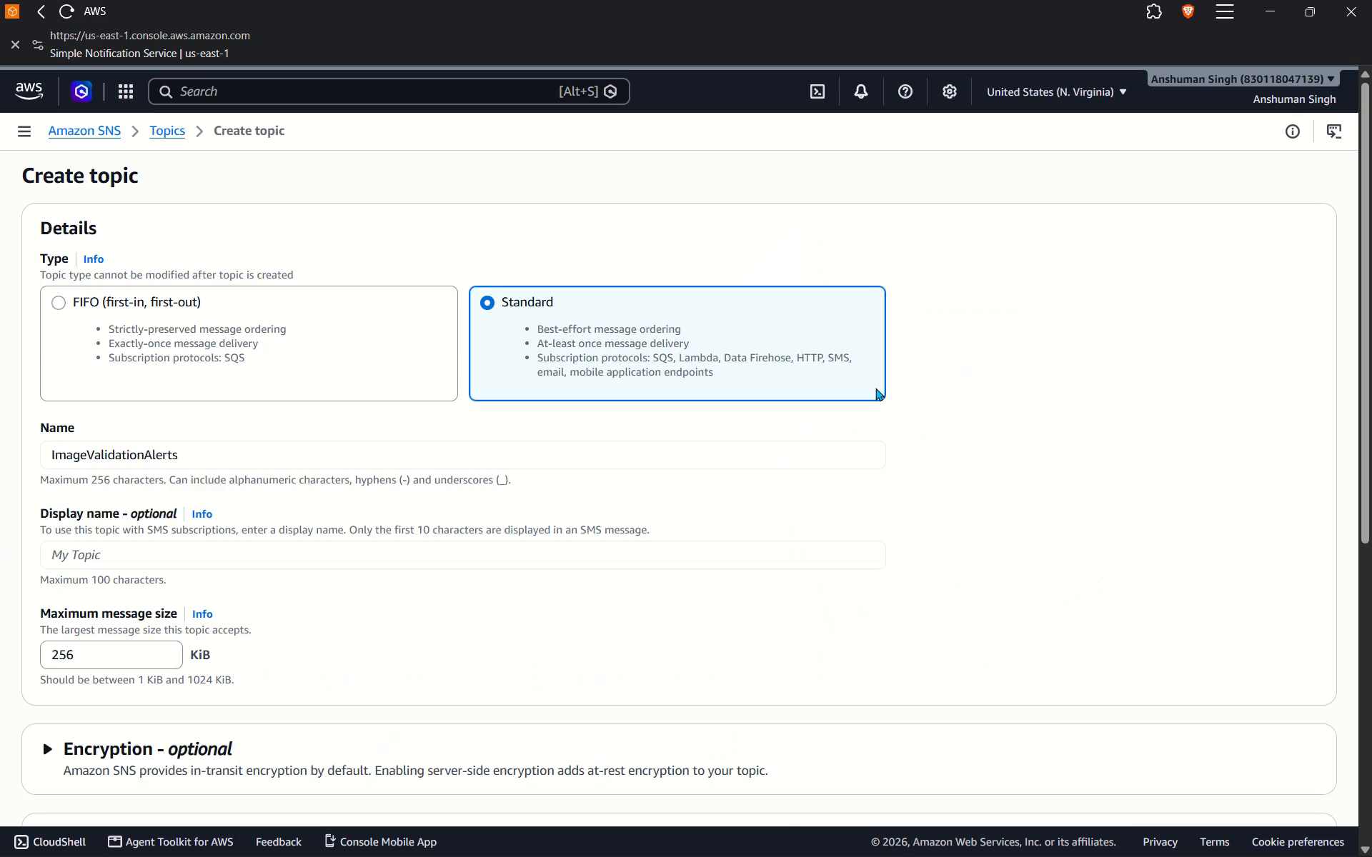
scroll(404, 411, "down", 3)
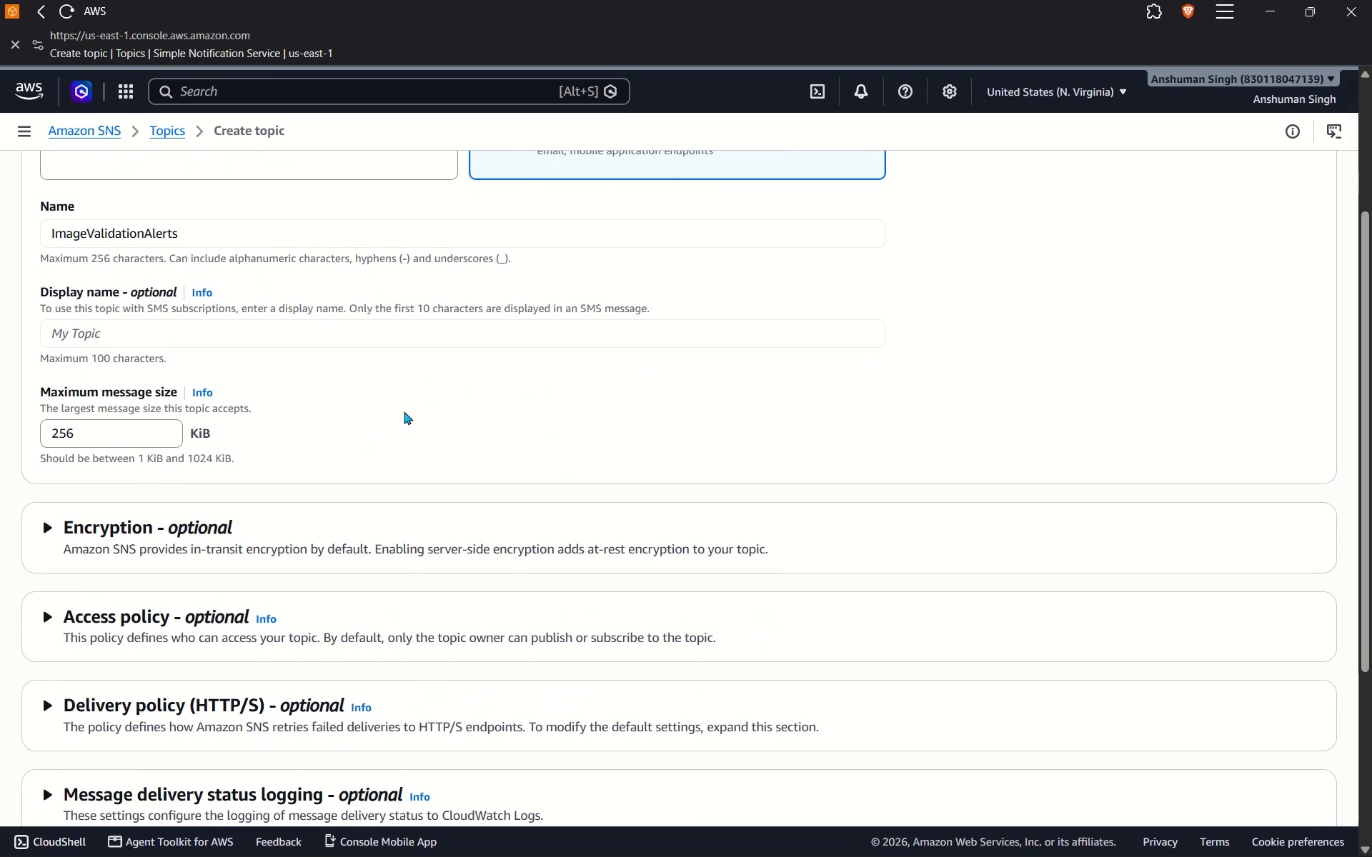
scroll(404, 411, "down", 9)
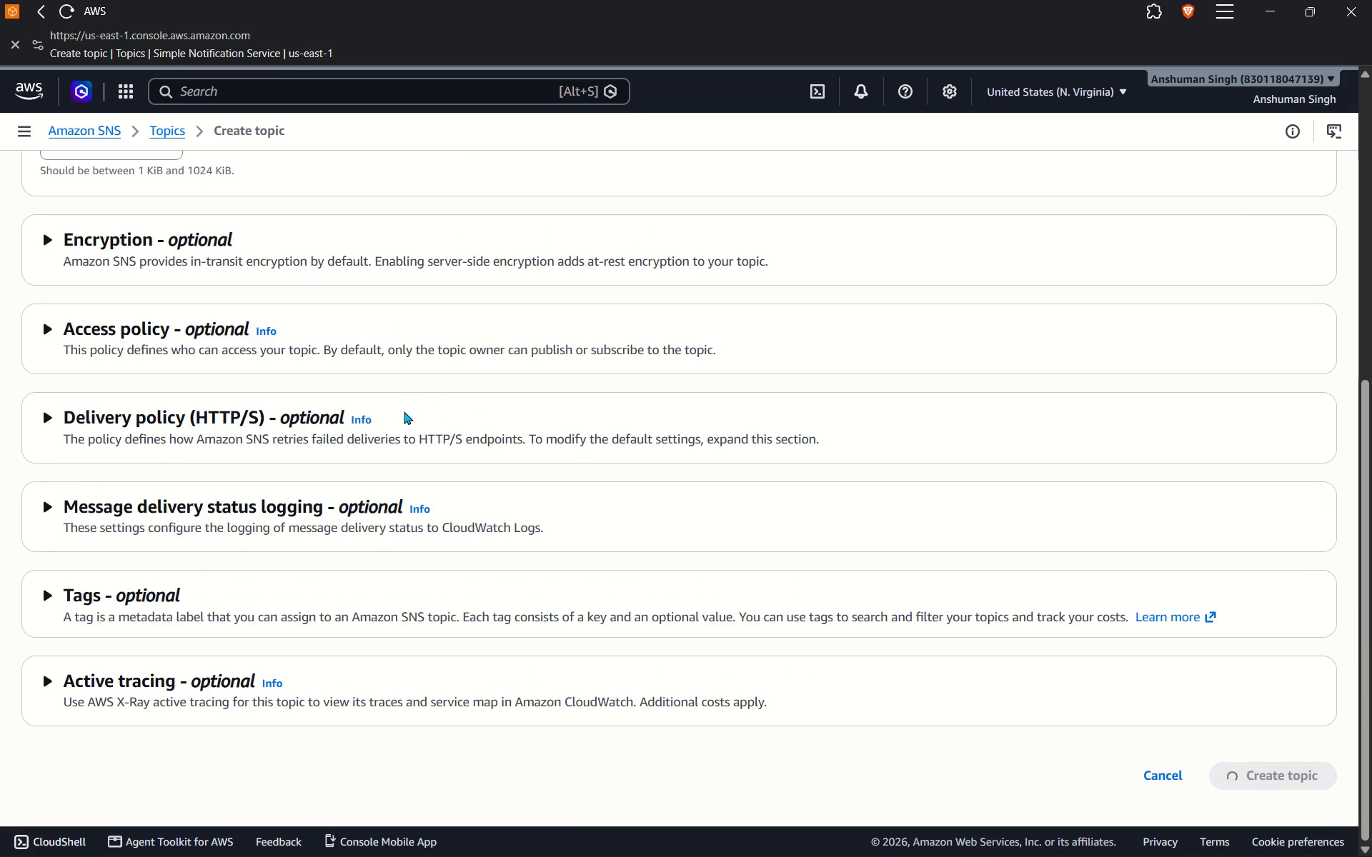
left_click(1279, 767)
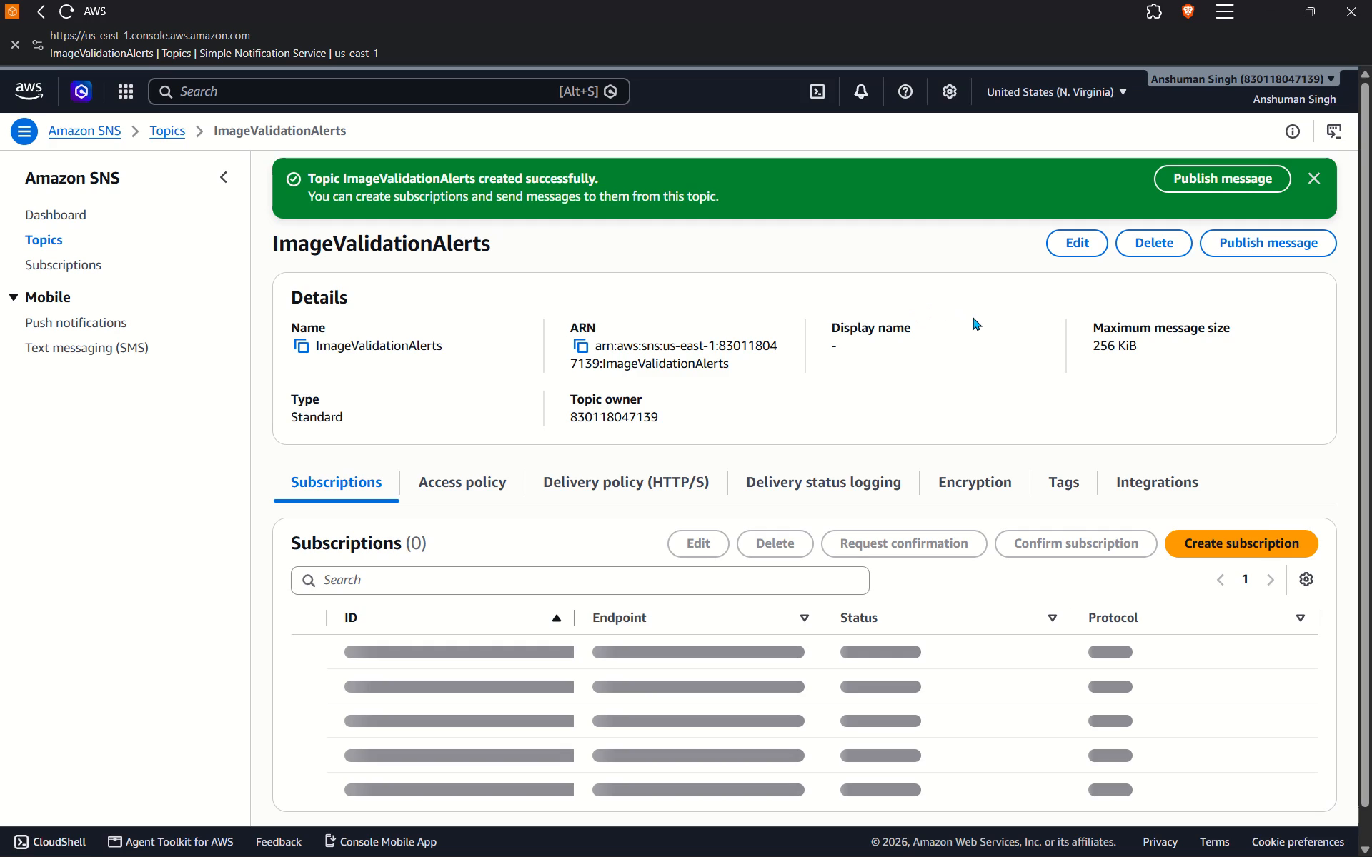
Start a subscription for the ImageValidationAlerts topic and choose Email as its protocol.
left_click(1281, 538)
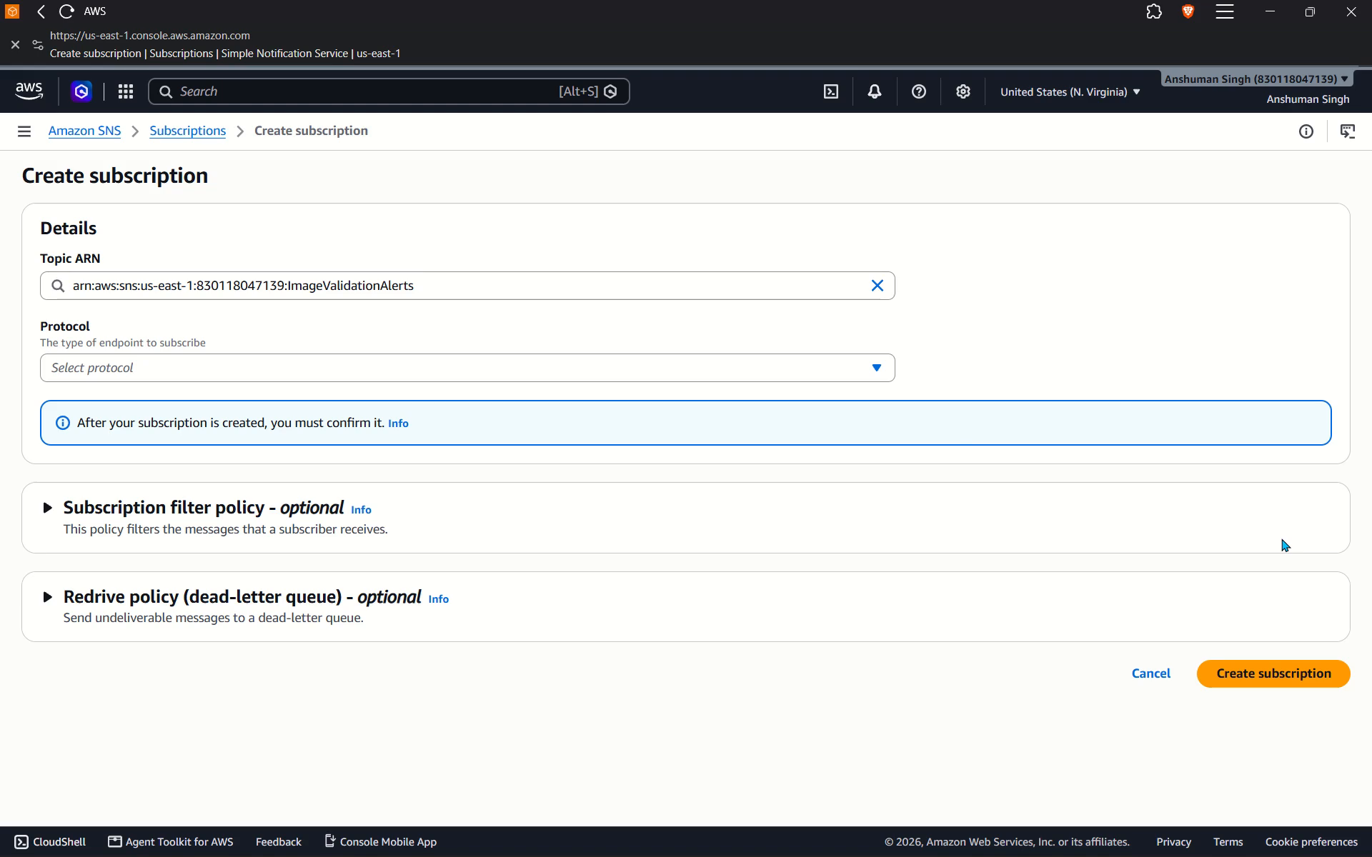
left_click(699, 371)
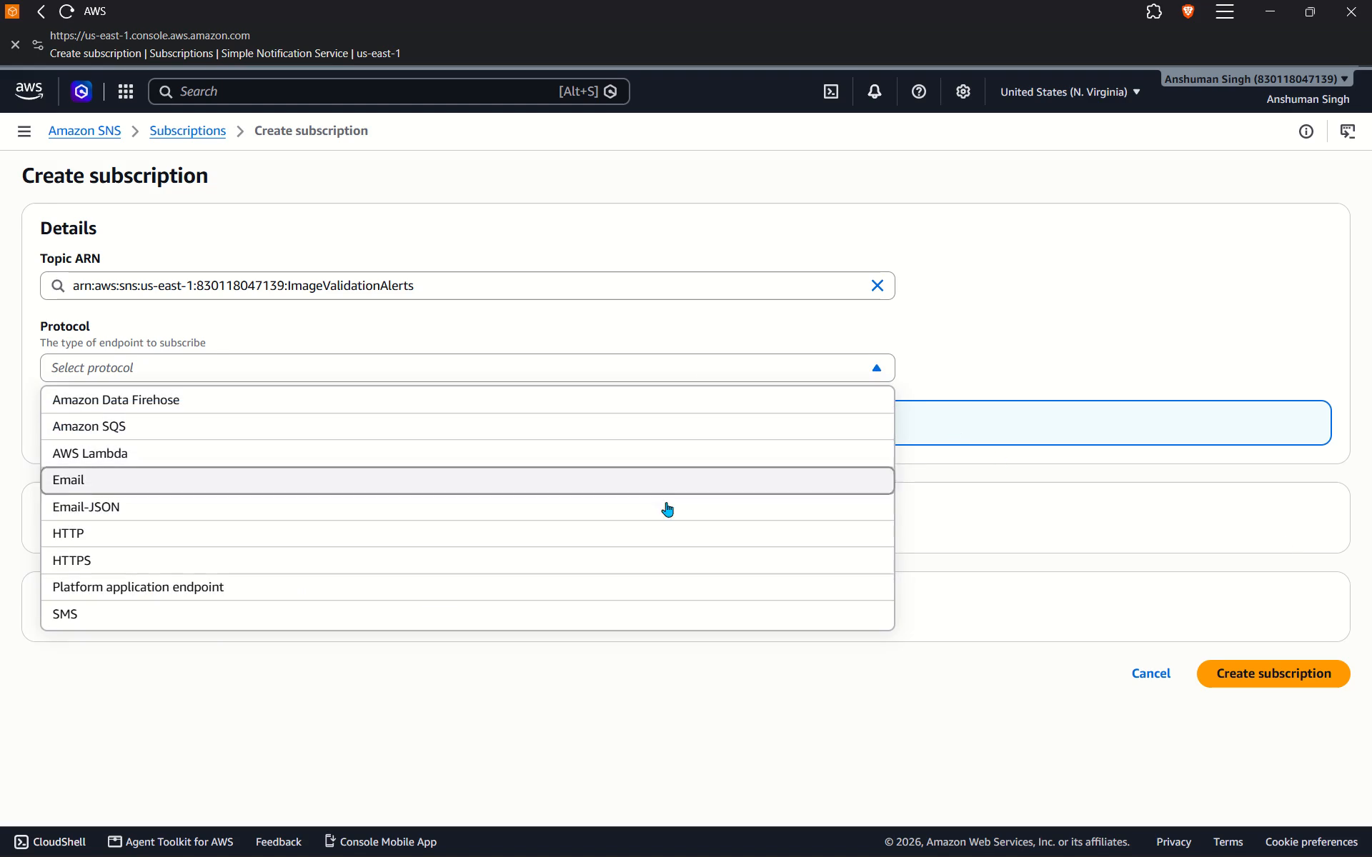
left_click(657, 486)
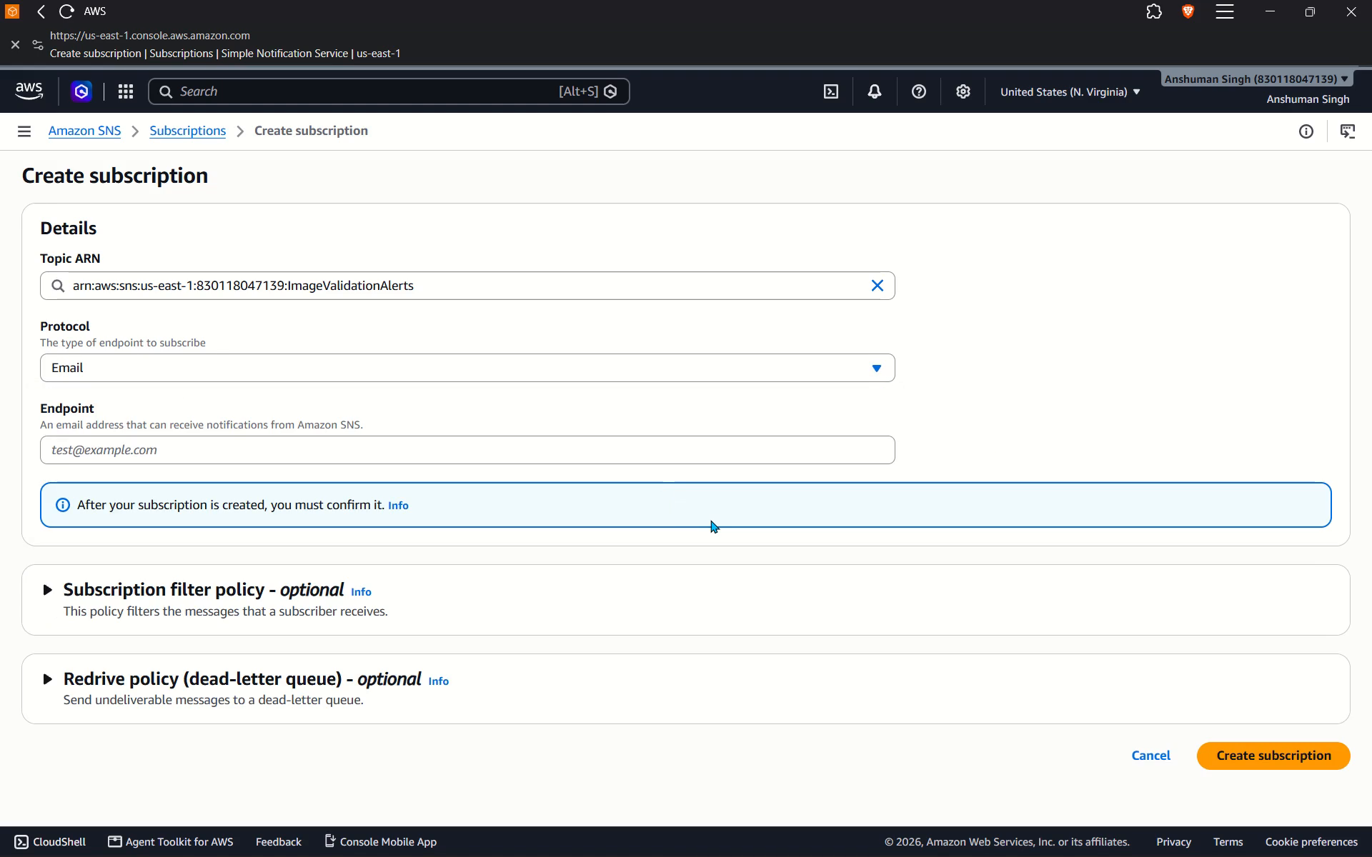
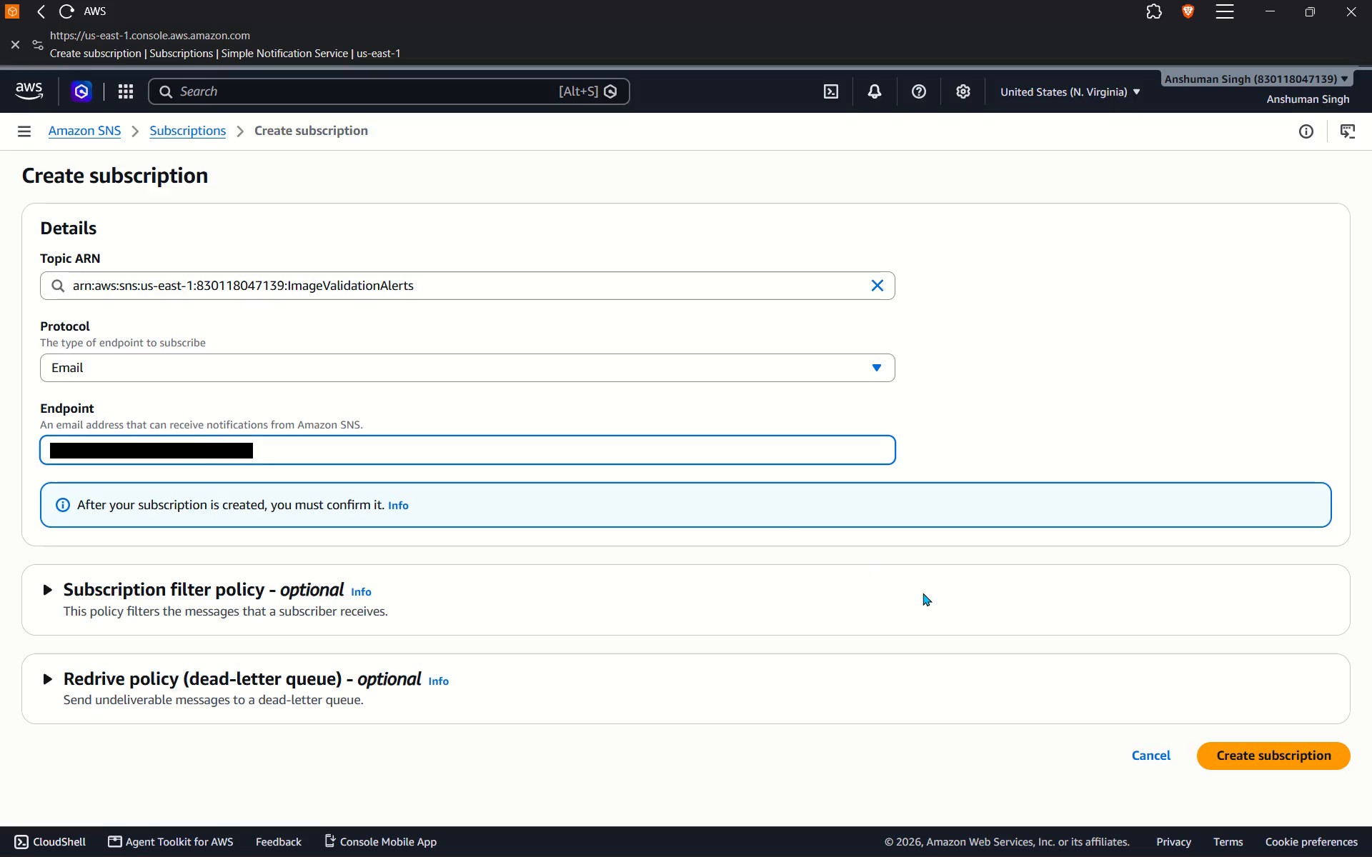
Create the email subscription for the ImageValidationAlerts topic with the entered endpoint, leaving the optional filter and redrive policies unset.
left_click(1236, 758)
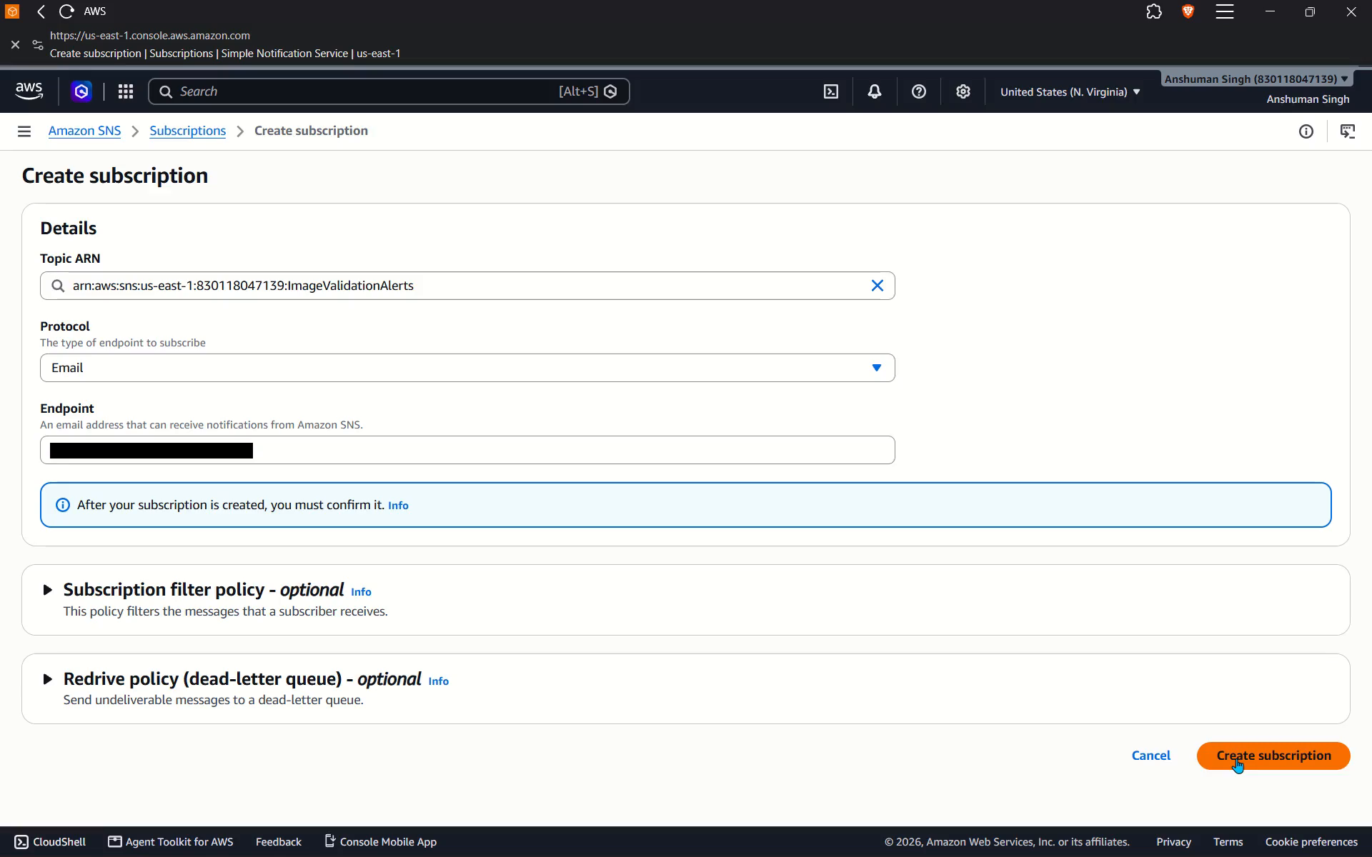
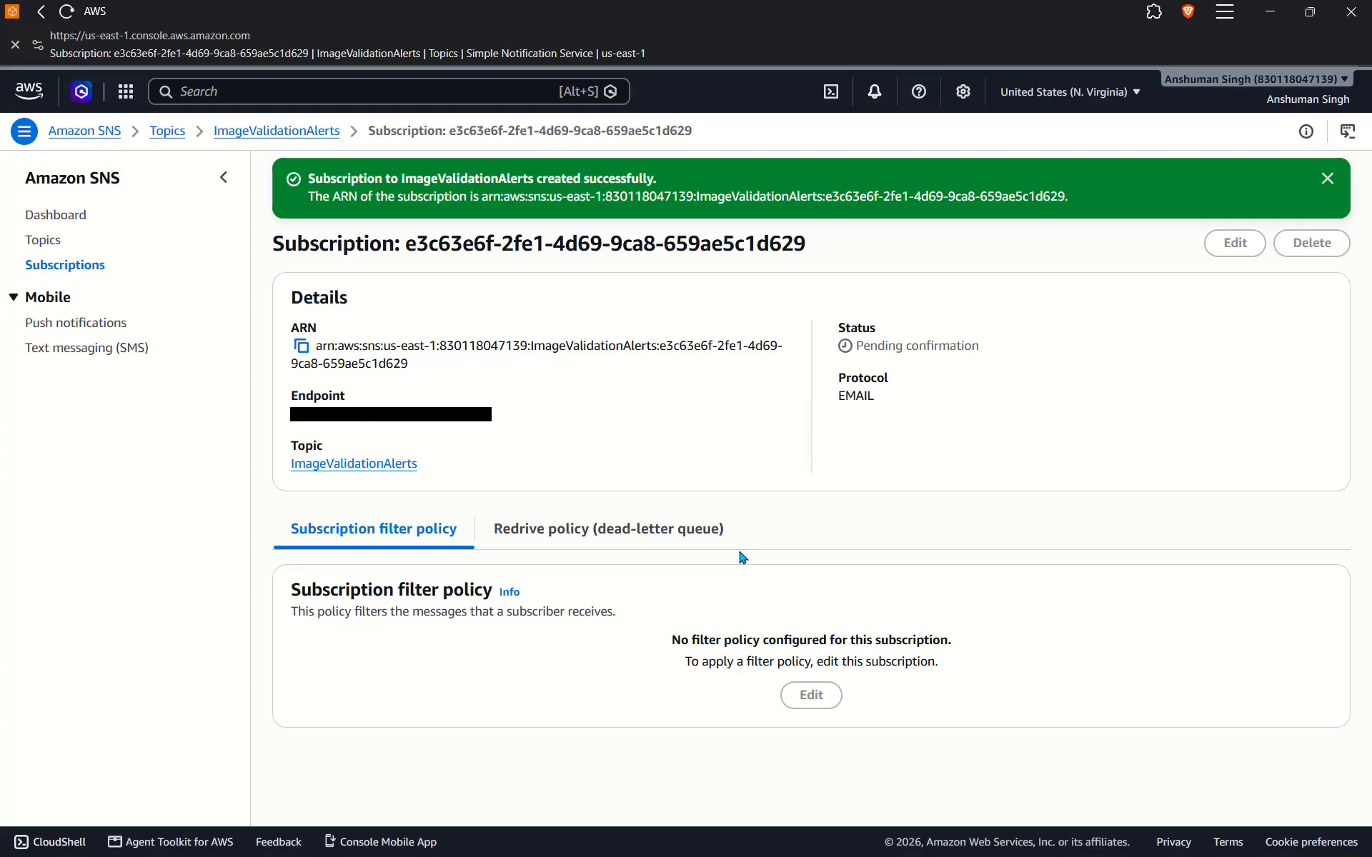
left_click(493, 88)
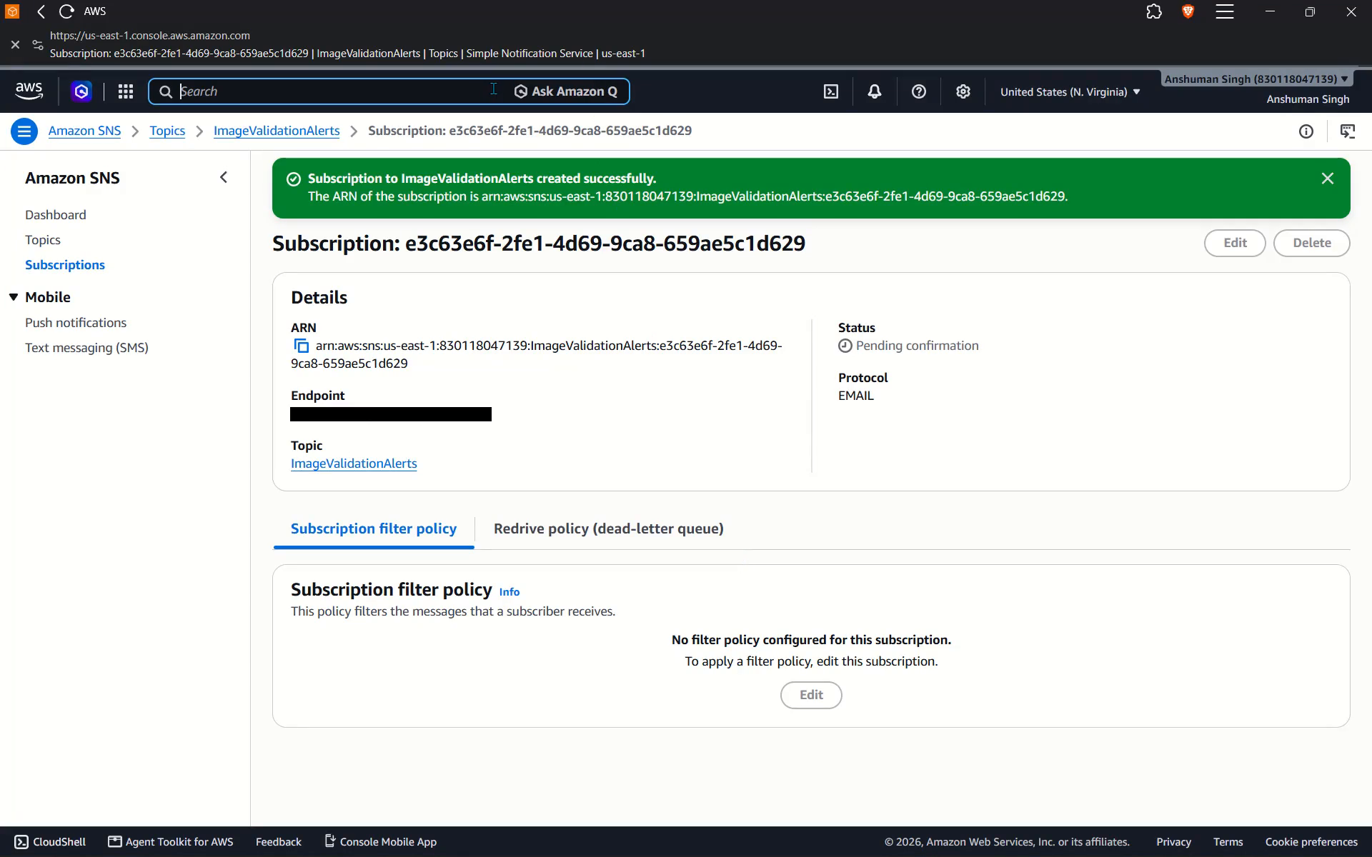
type("lamda")
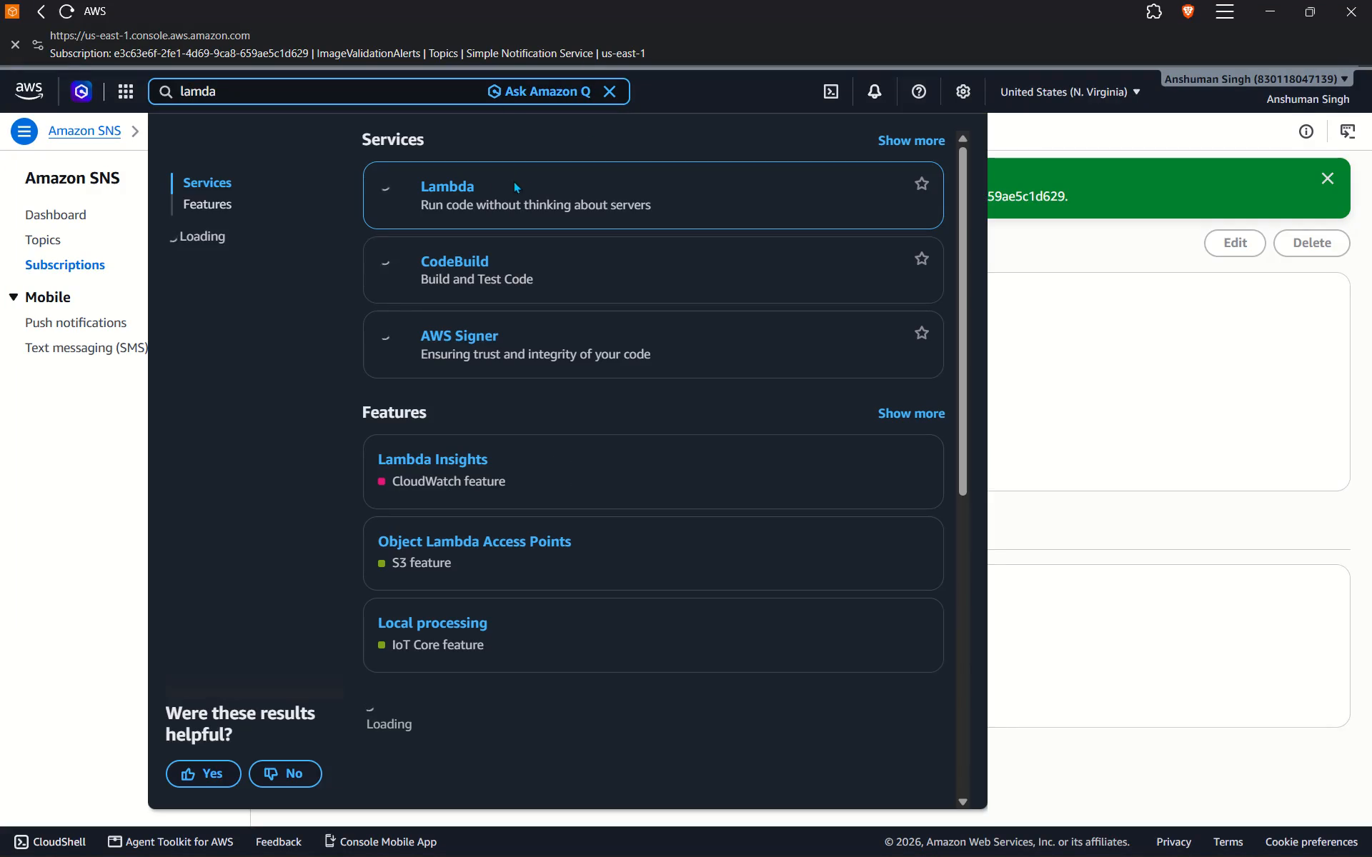
left_click(455, 180)
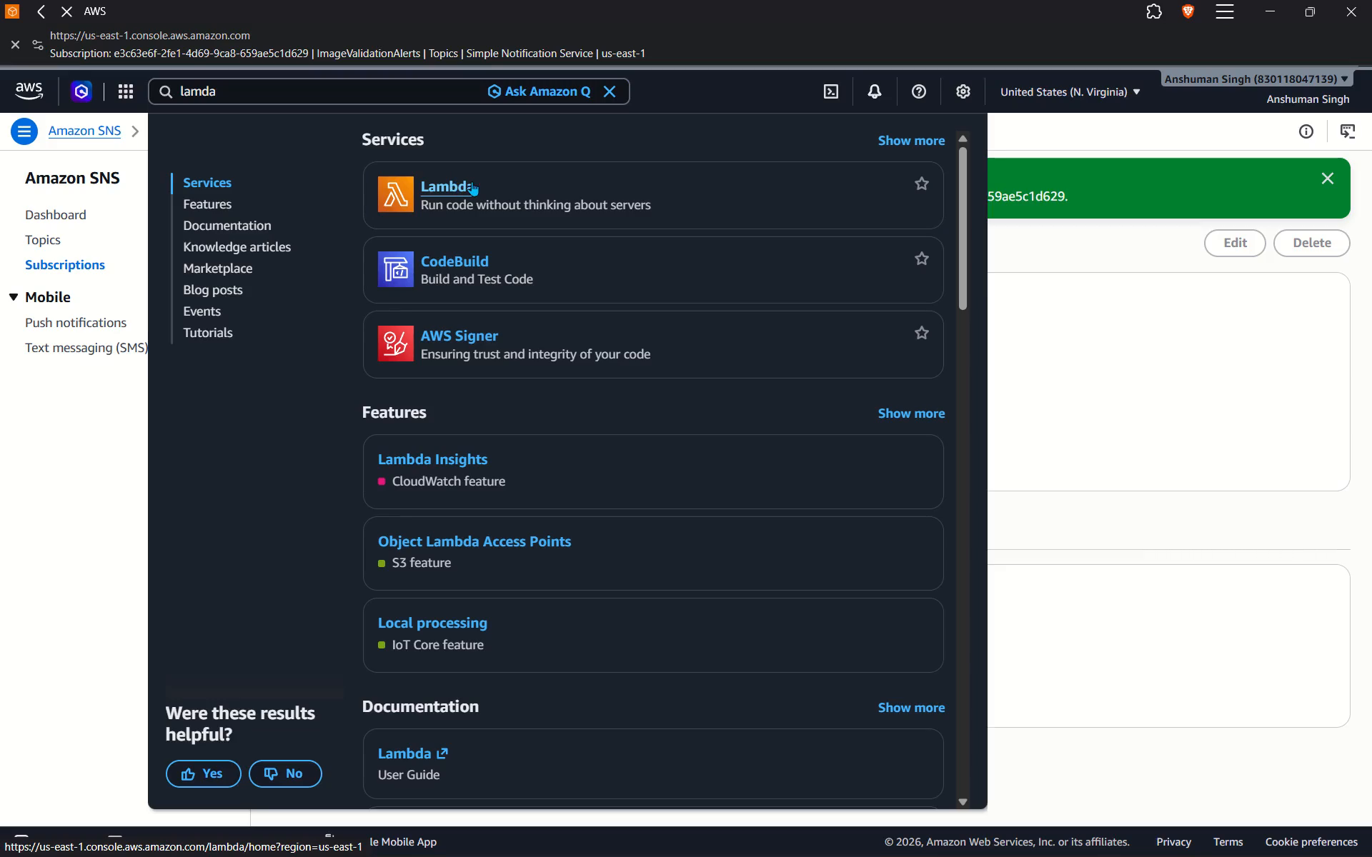
left_click(449, 185)
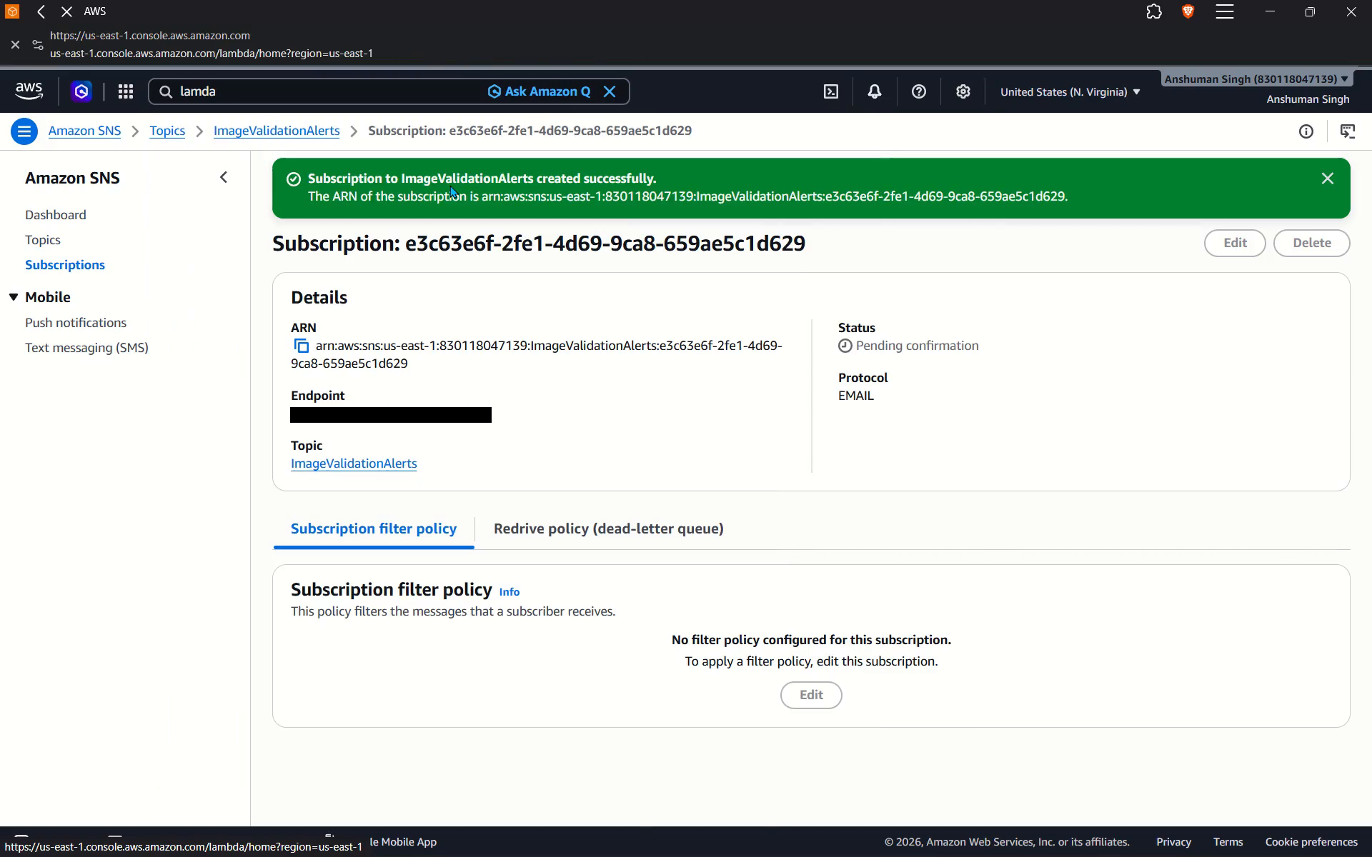
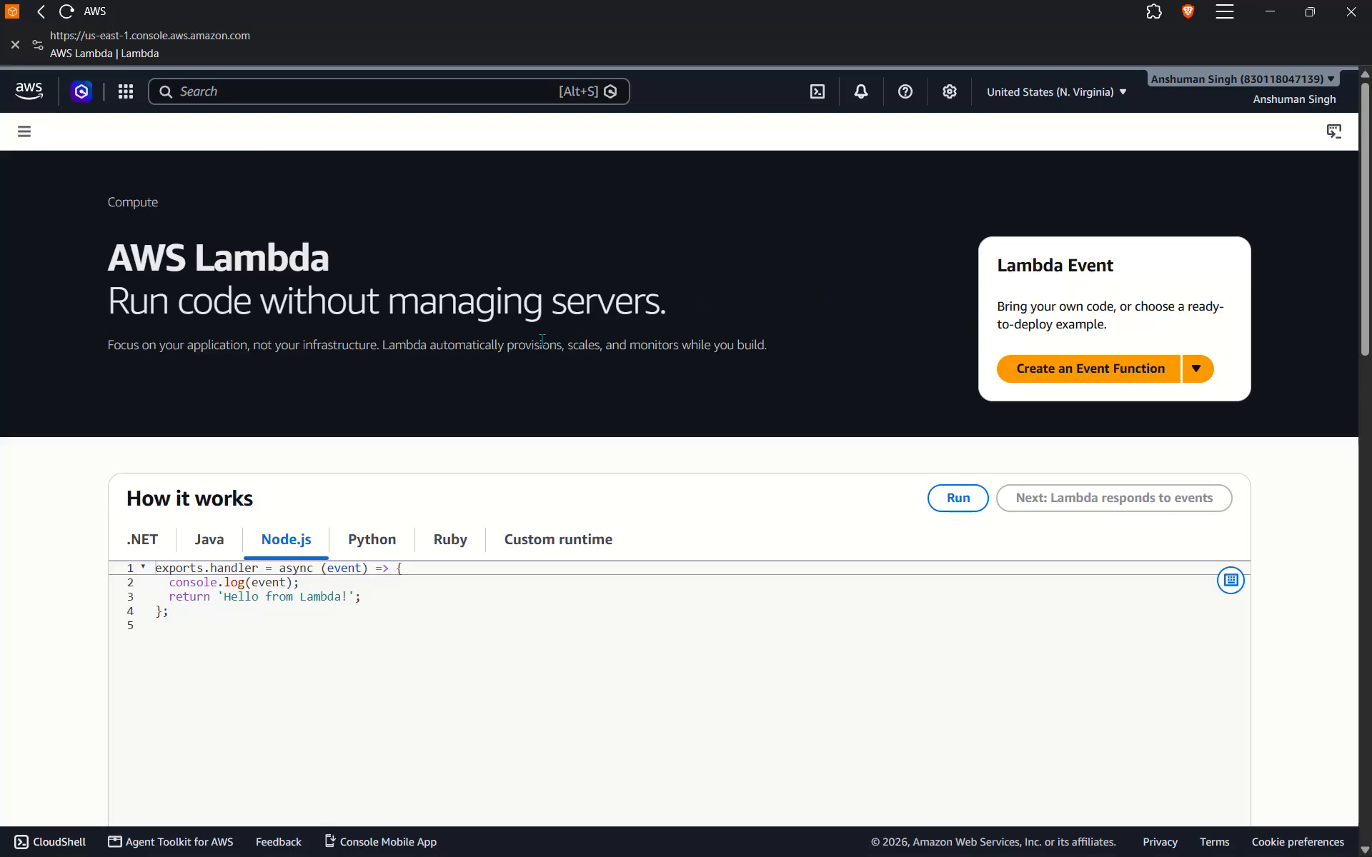
Start creating a new Lambda event function, keeping the Author from scratch option.
scroll(536, 343, "down", 8)
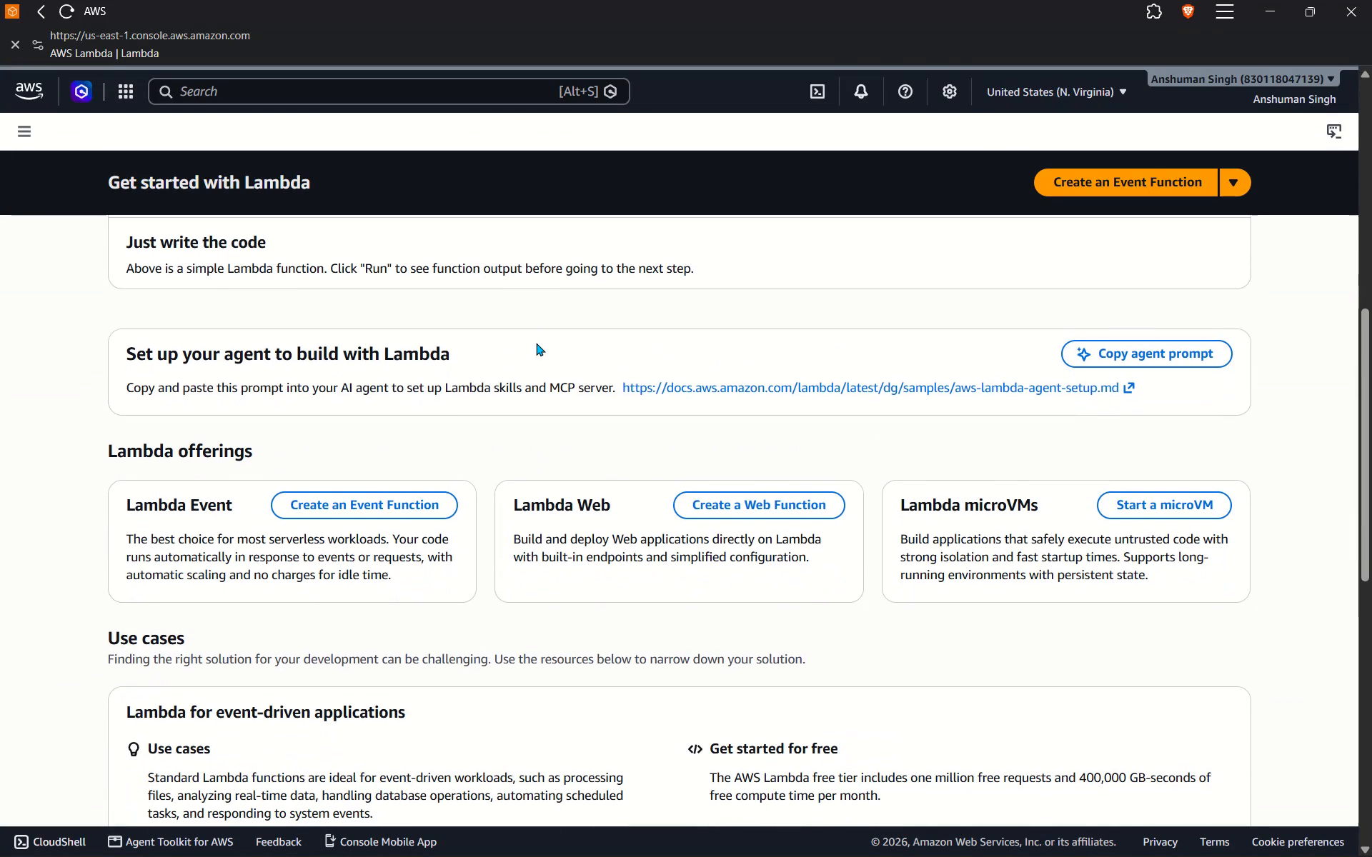
left_click(1147, 190)
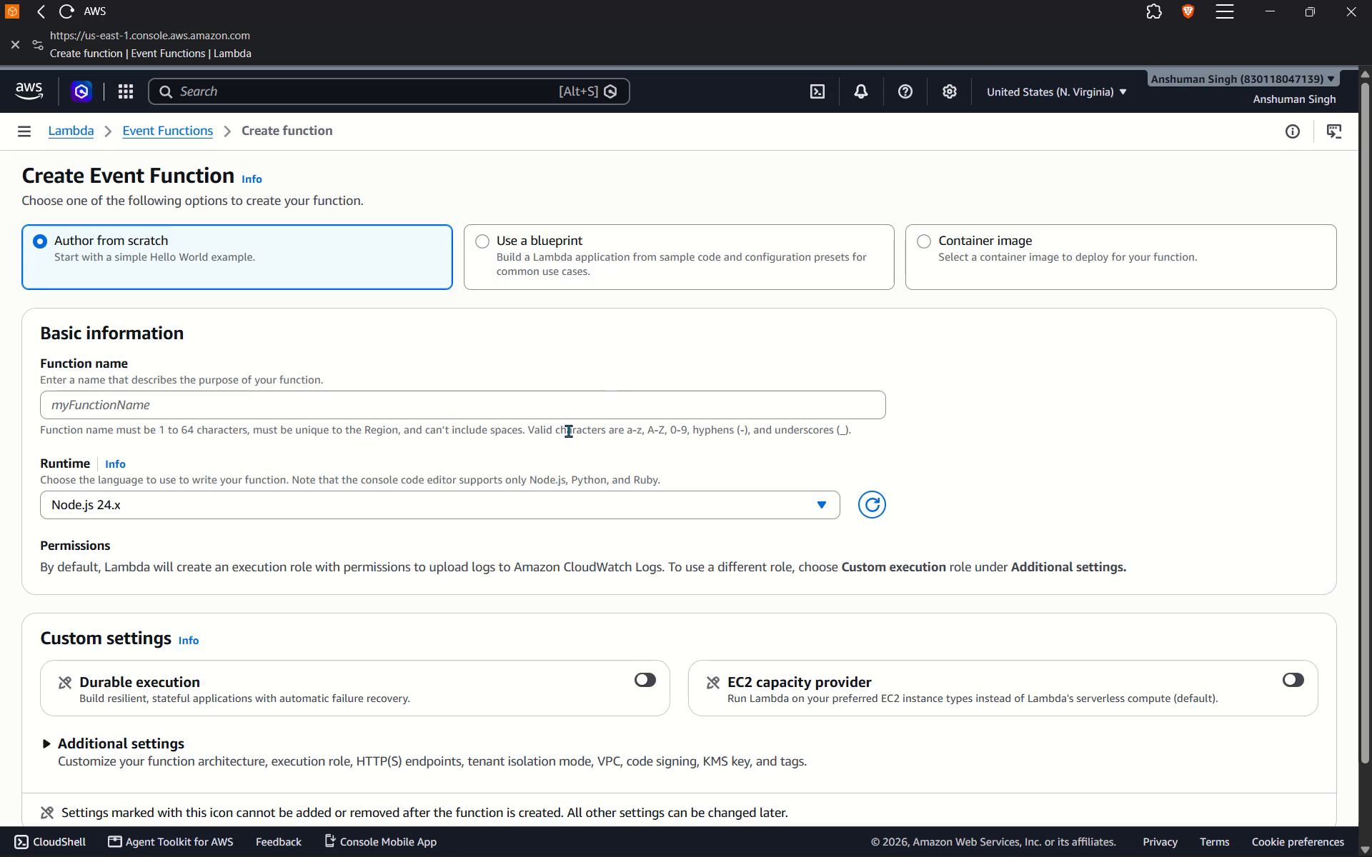
scroll(568, 431, "down", 7)
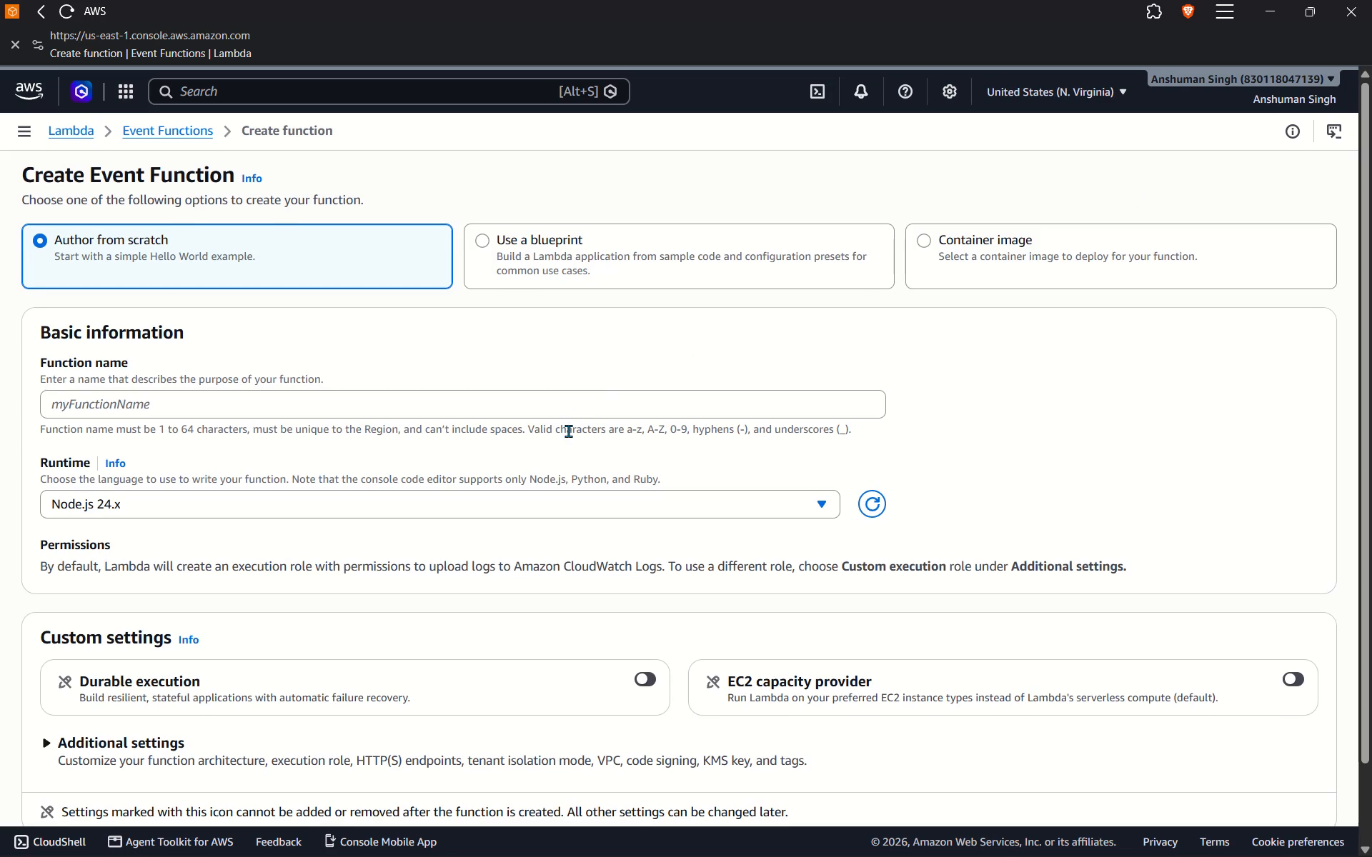
scroll(568, 431, "up", 3)
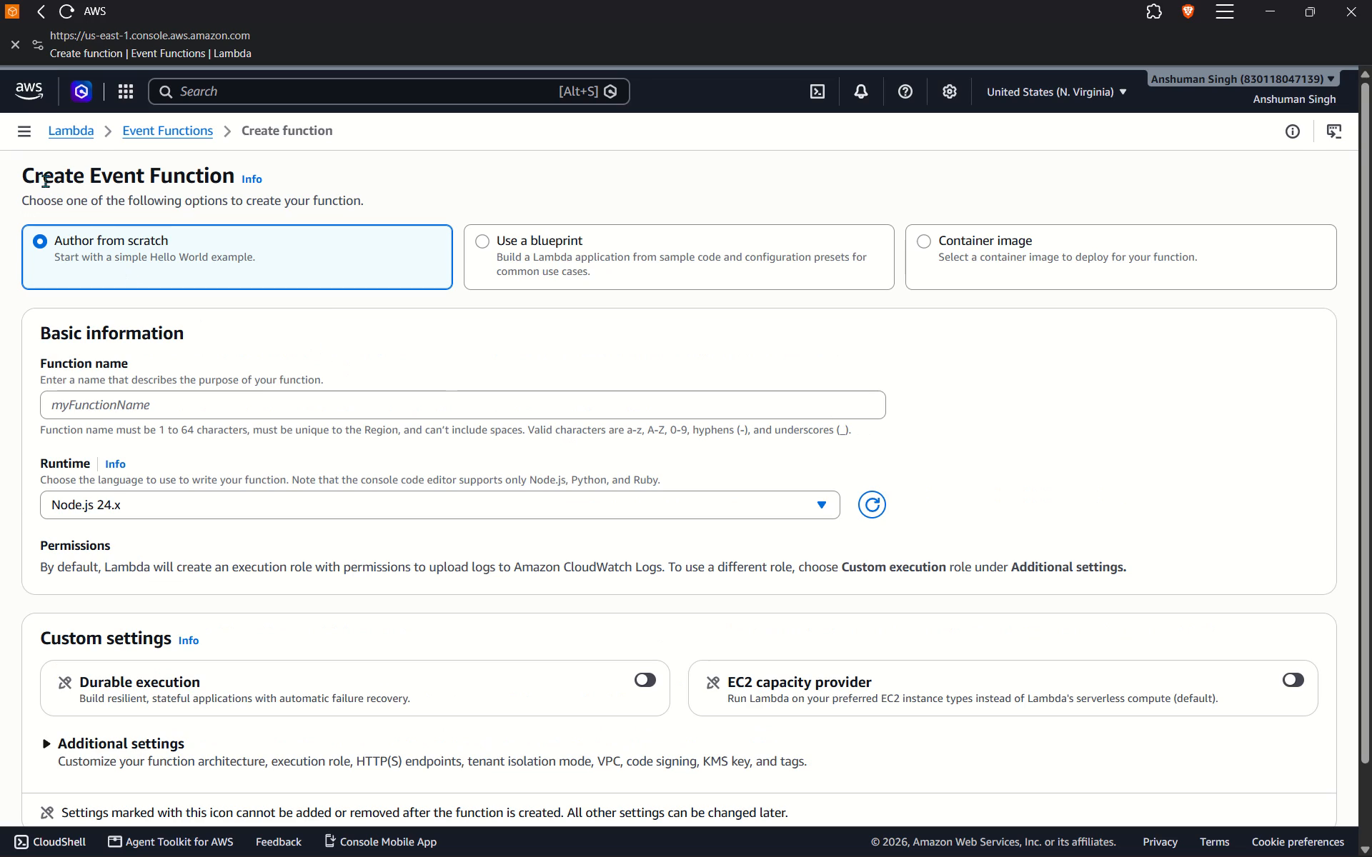
Copy the entire text of the Create Event Function page to the clipboard.
left_click(24, 175)
key("ctrl+a")
key("ctrl+c")
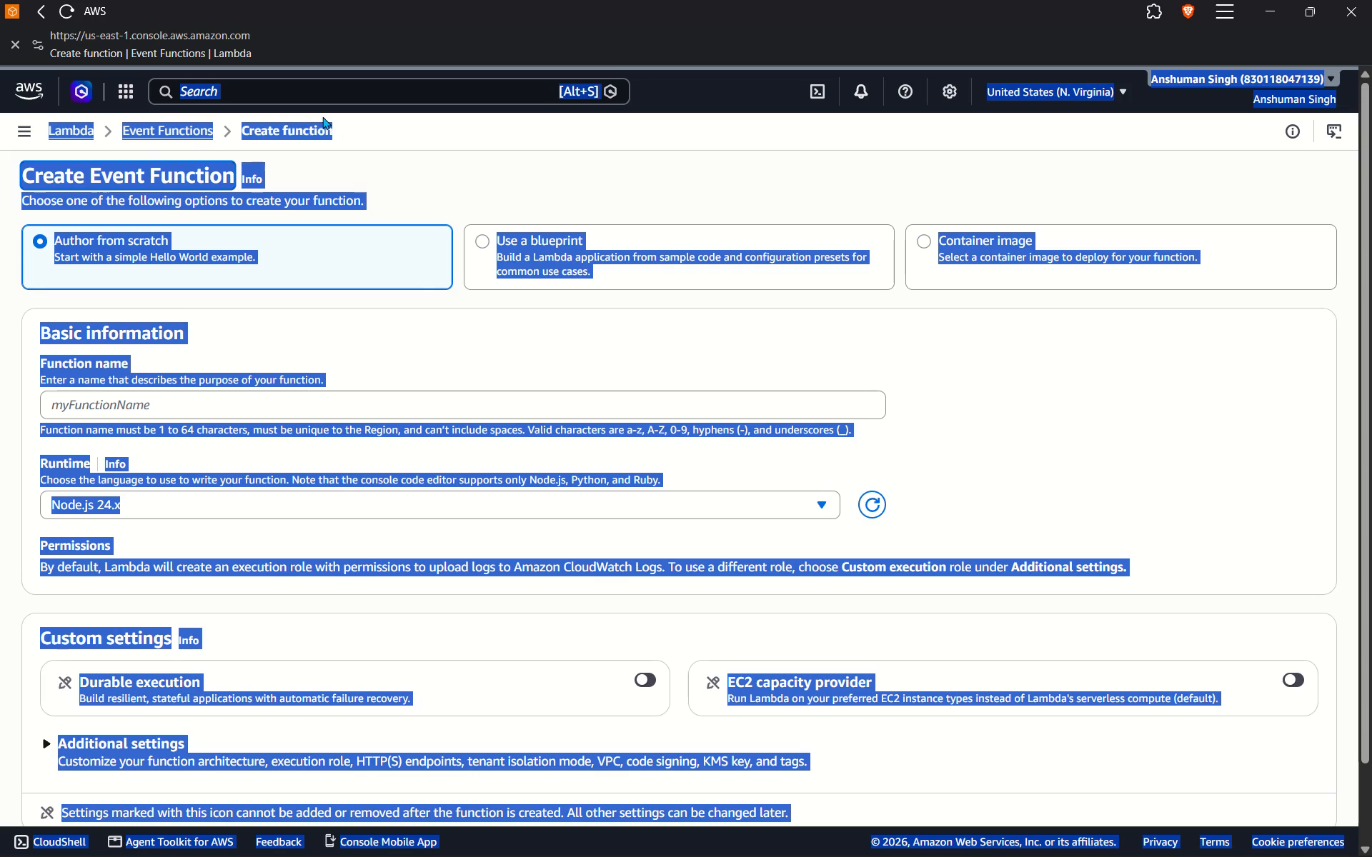
left_click(608, 368)
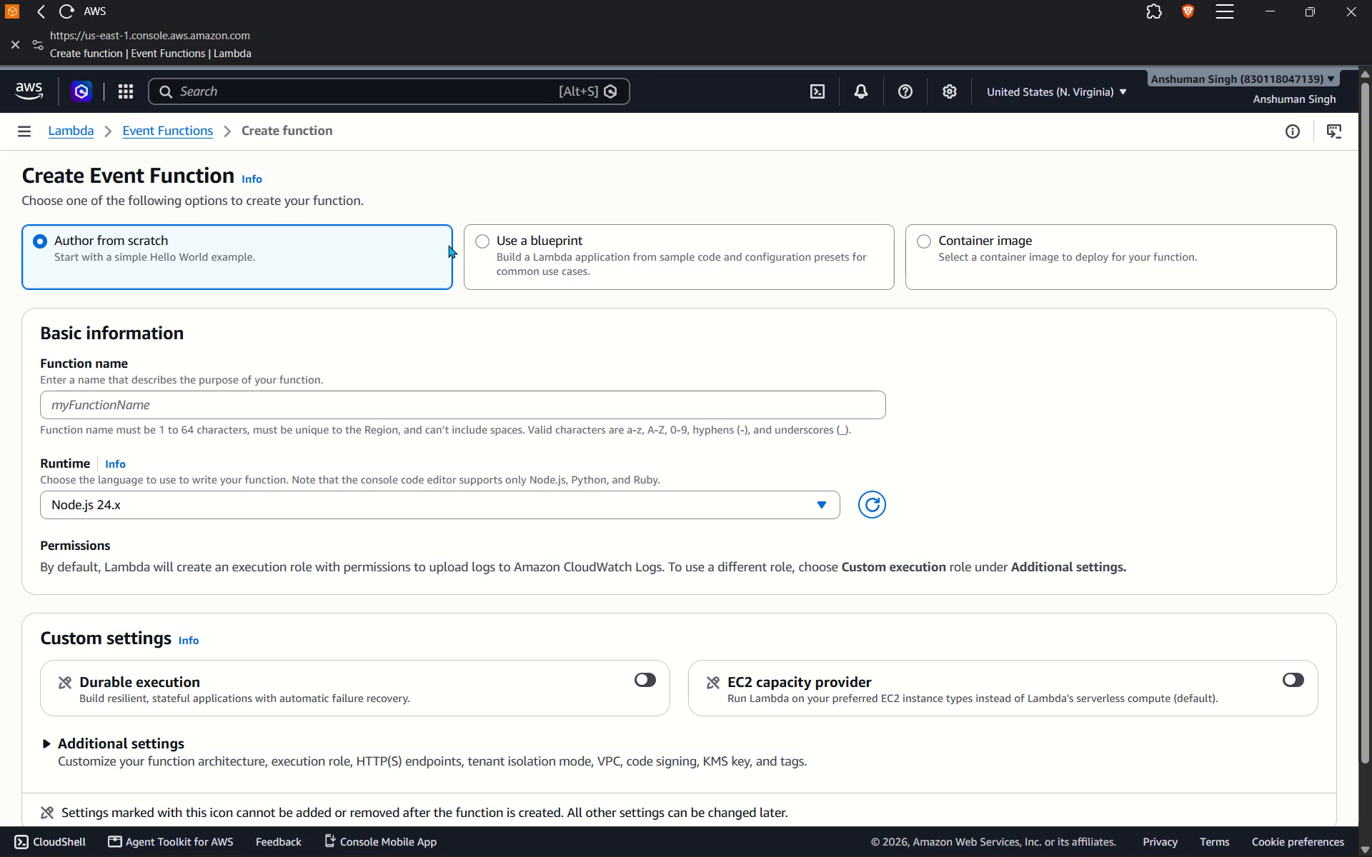
Name the new function ImageProcessorFunction and set its runtime to Python 3.12.
left_click(319, 414)
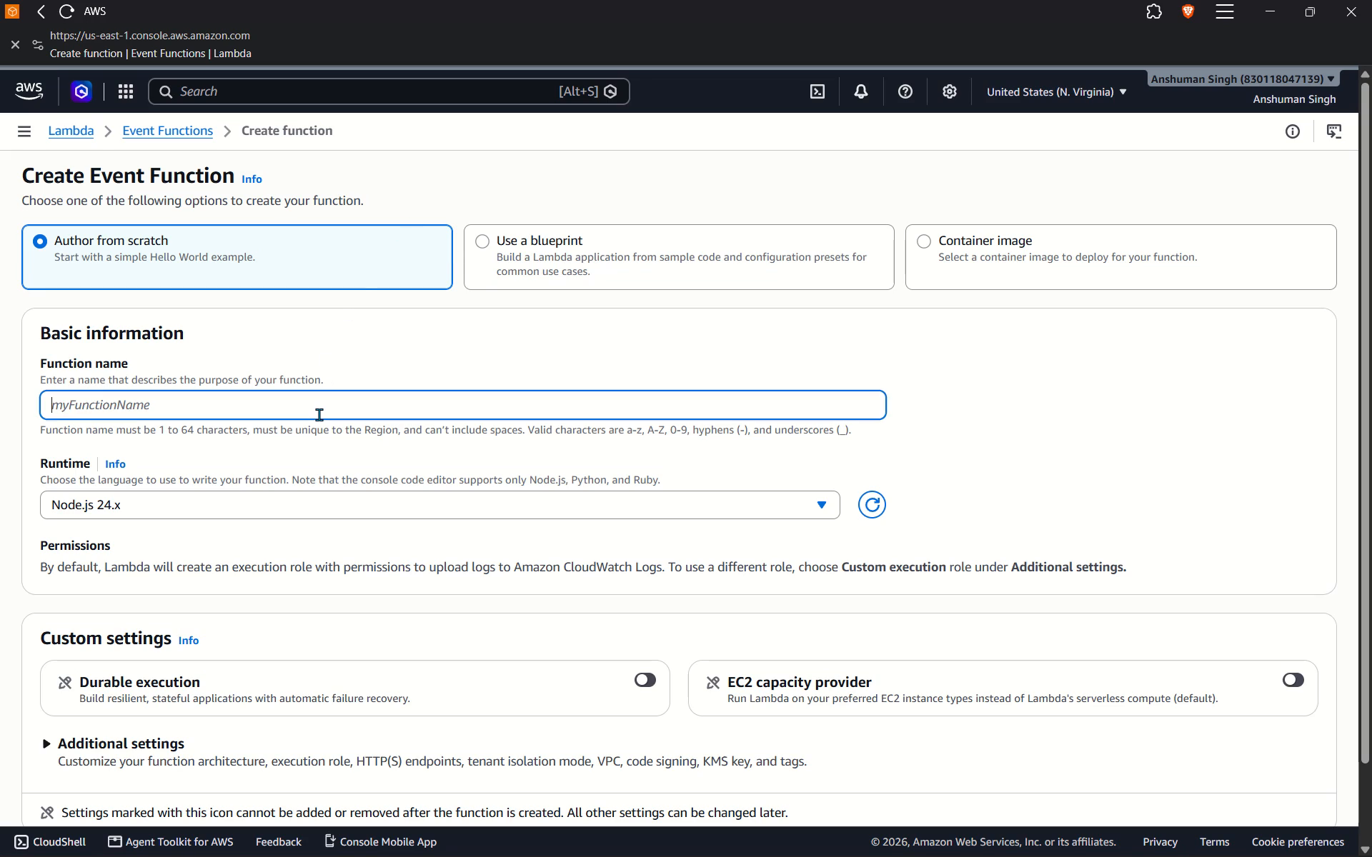
key("ctrl+v")
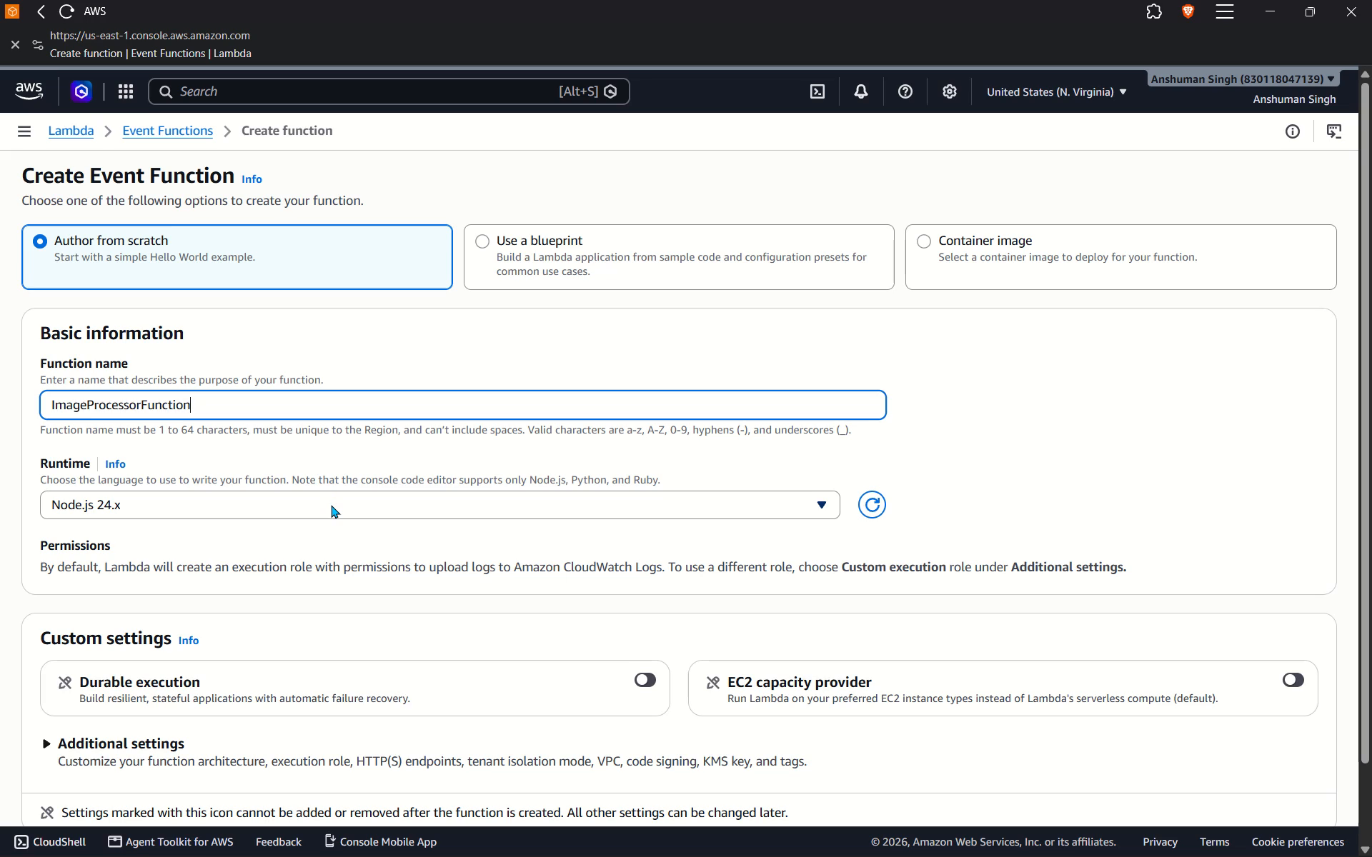
left_click(360, 502)
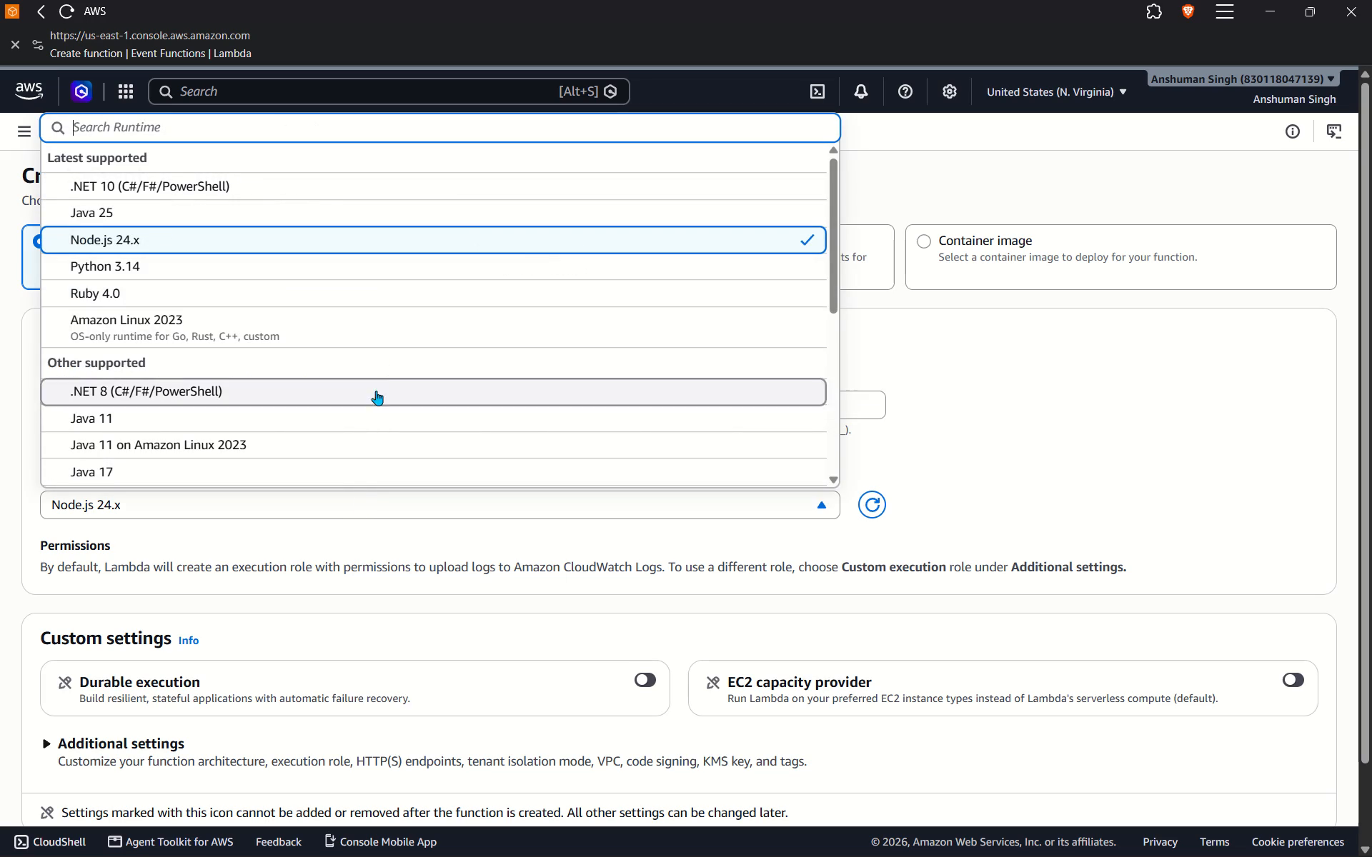
scroll(377, 429, "down", 8)
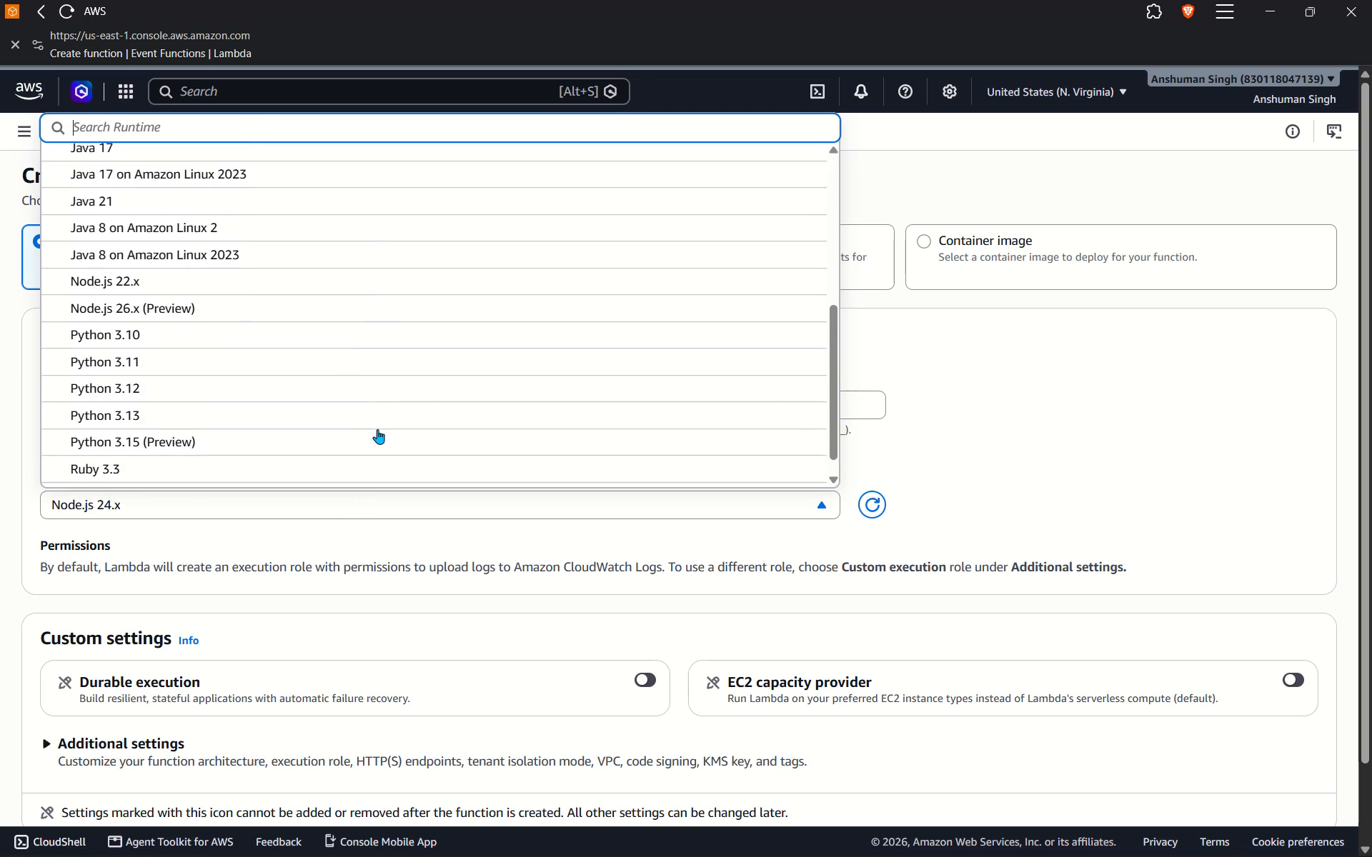
scroll(377, 429, "down", 1)
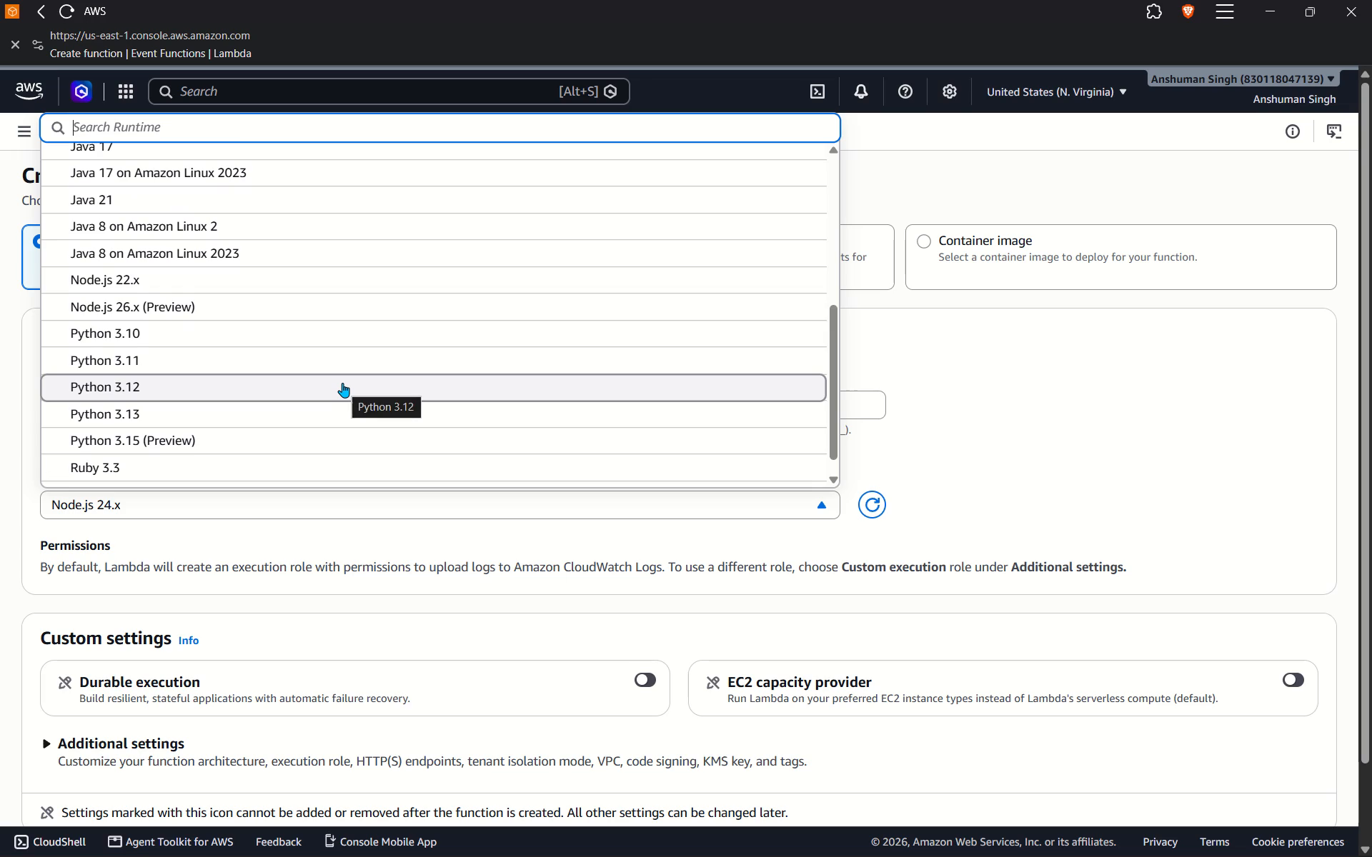
left_click(342, 383)
Submit the form to create the ImageProcessorFunction event function with the default custom settings.
scroll(387, 425, "down", 1)
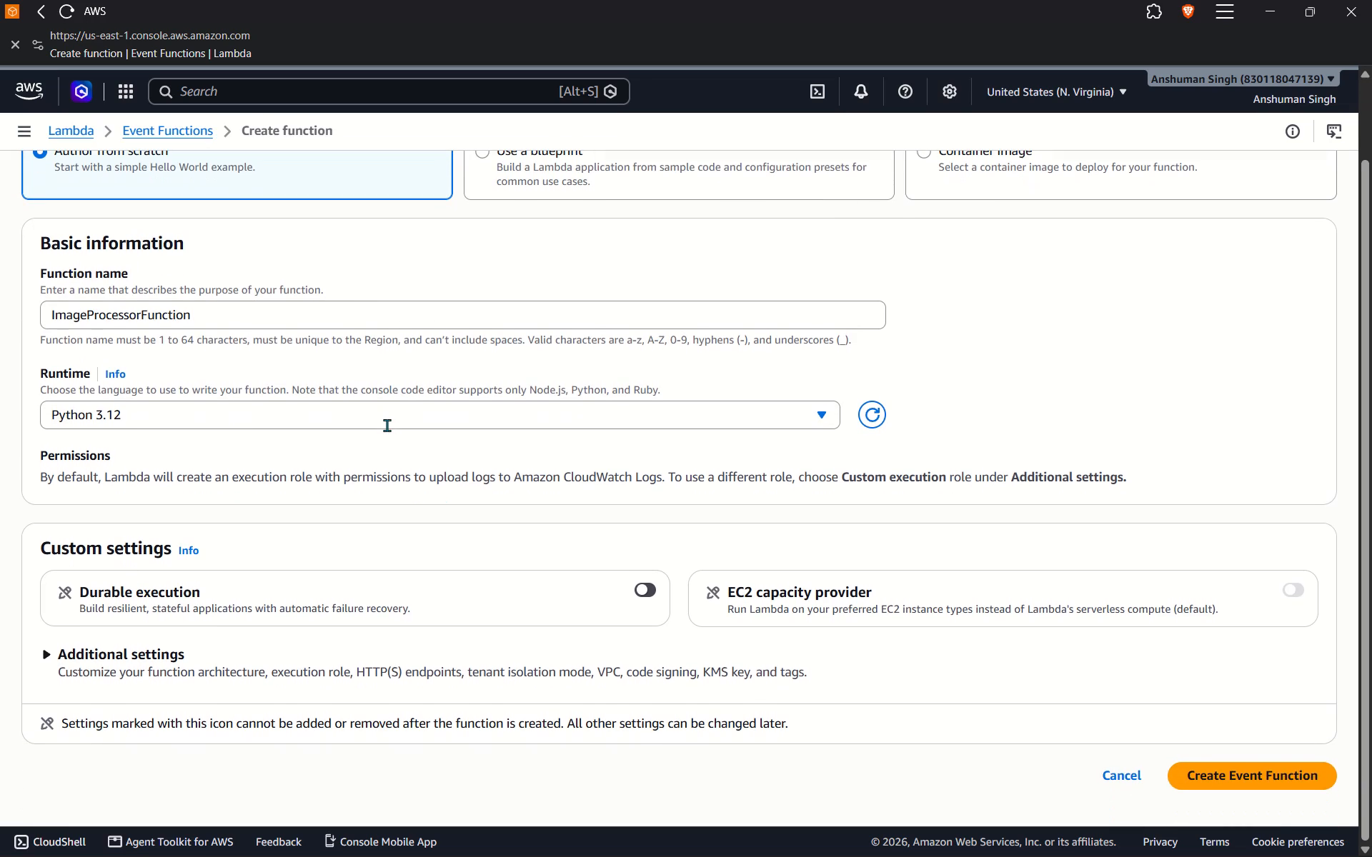
scroll(387, 425, "down", 1)
left_click(1304, 771)
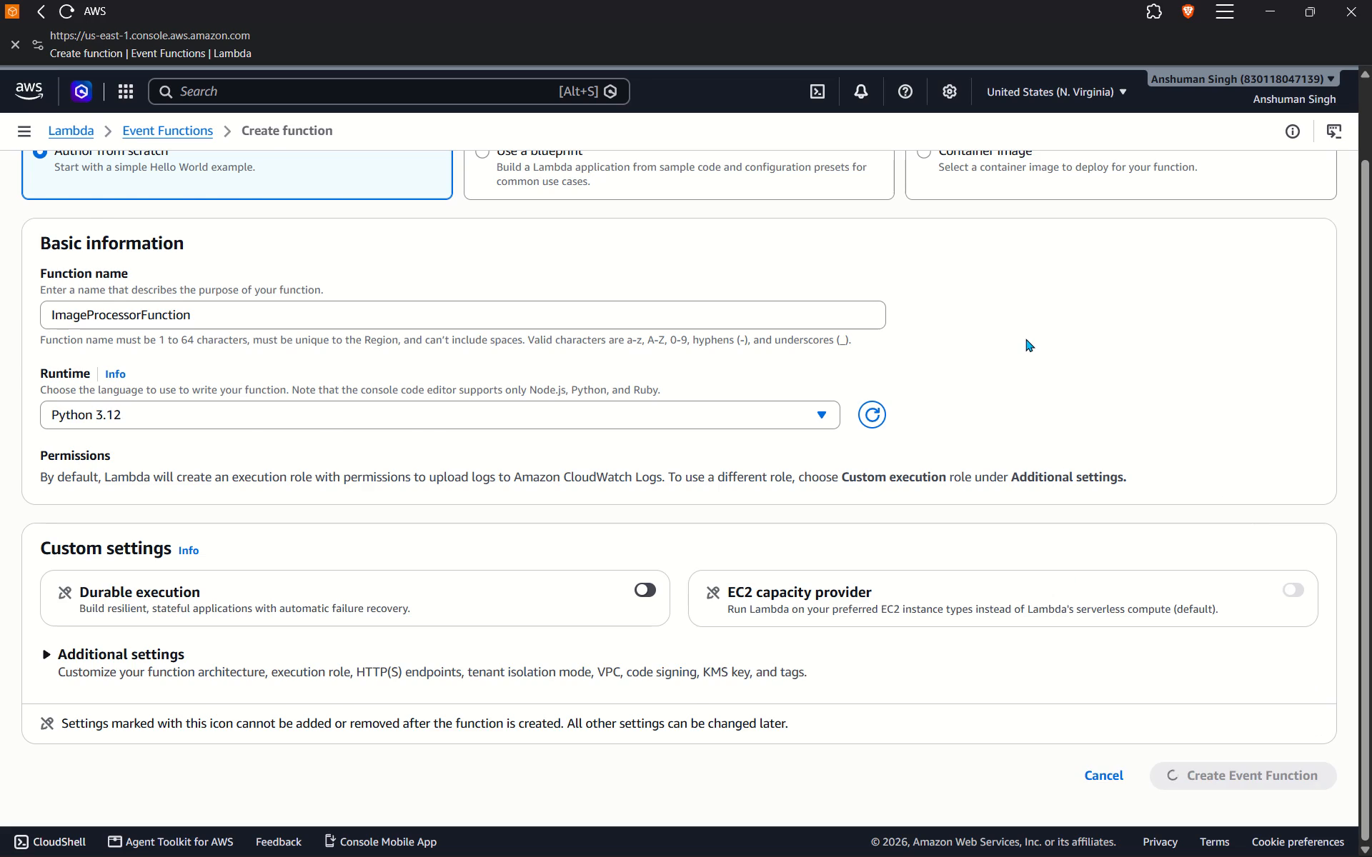
scroll(1025, 339, "up", 2)
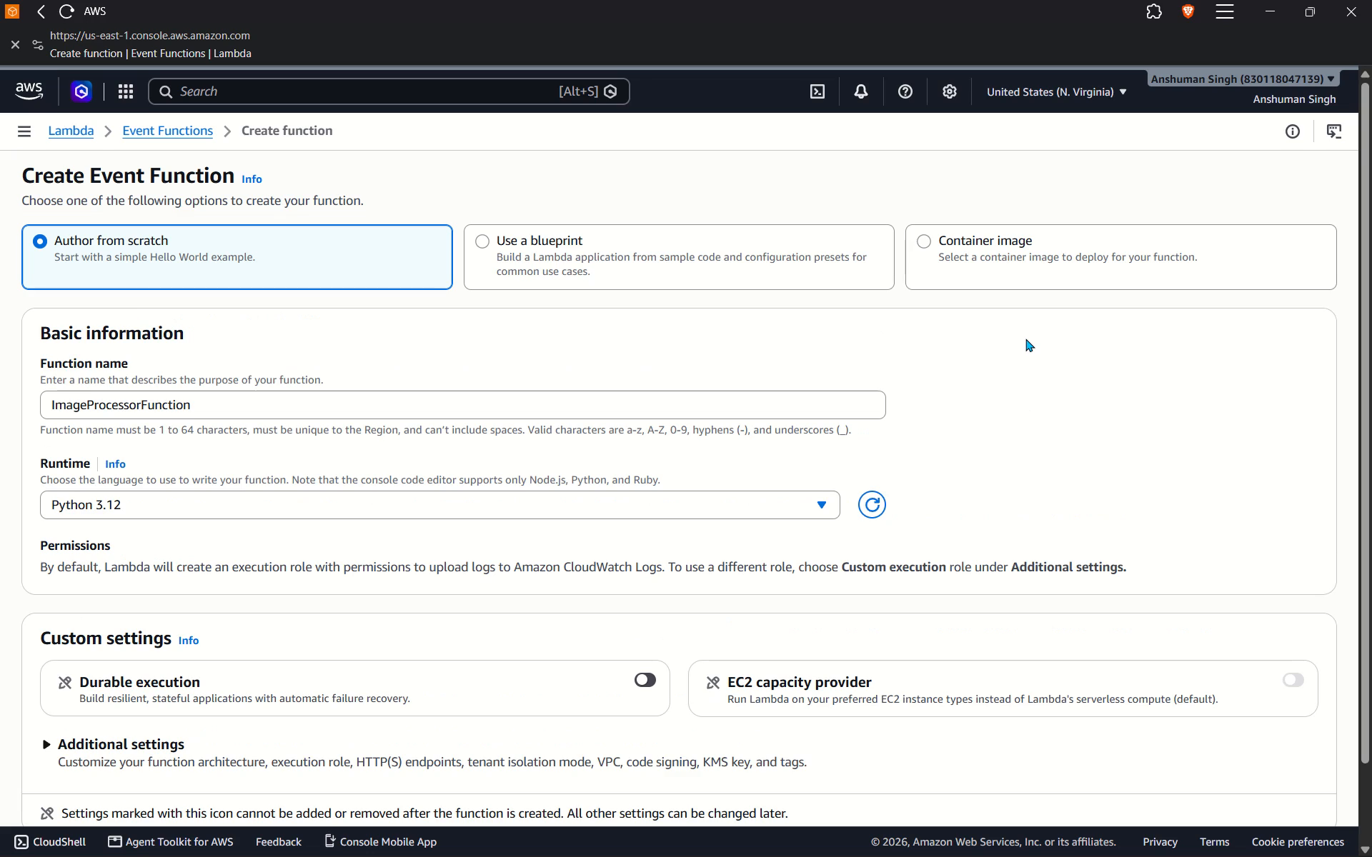
scroll(1025, 339, "down", 8)
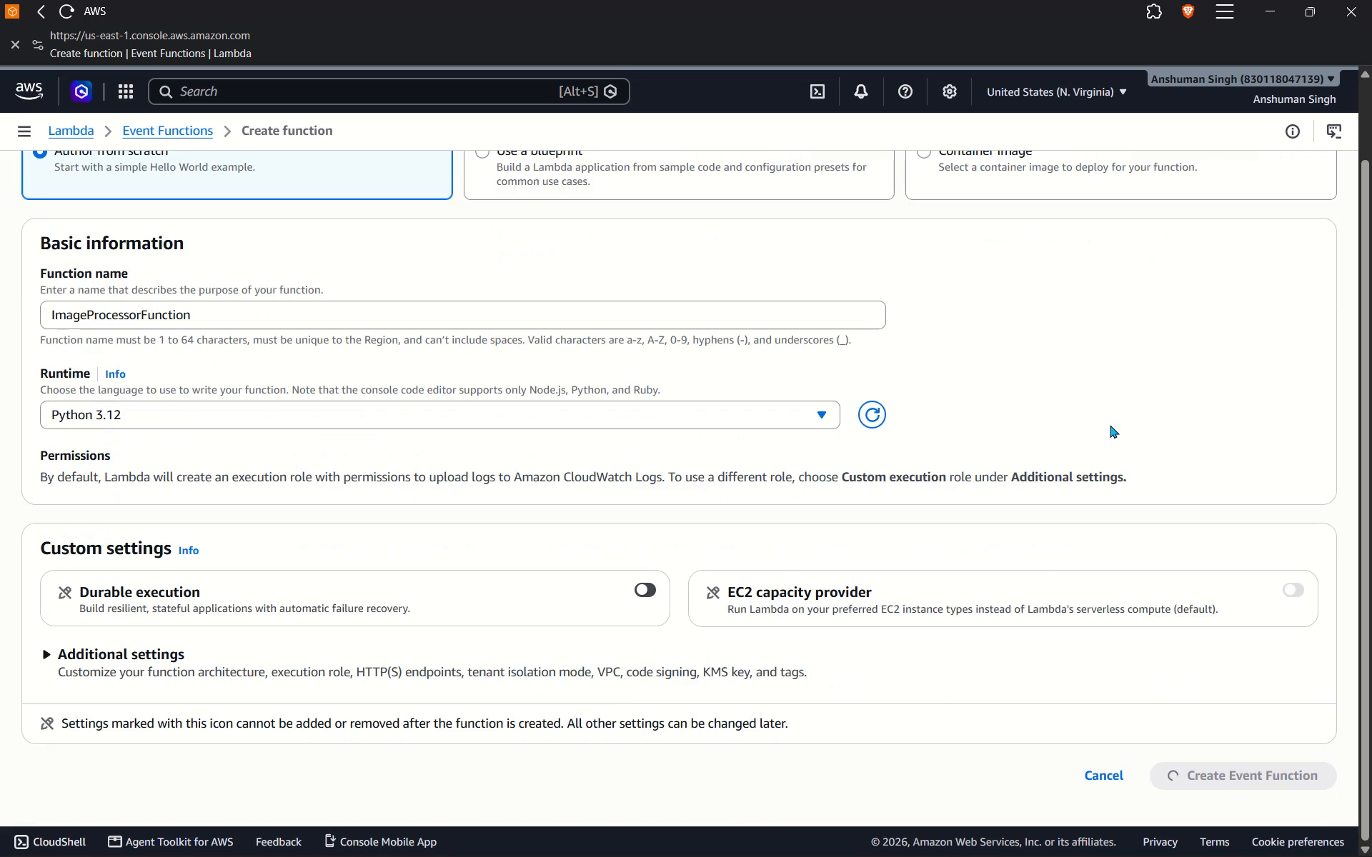
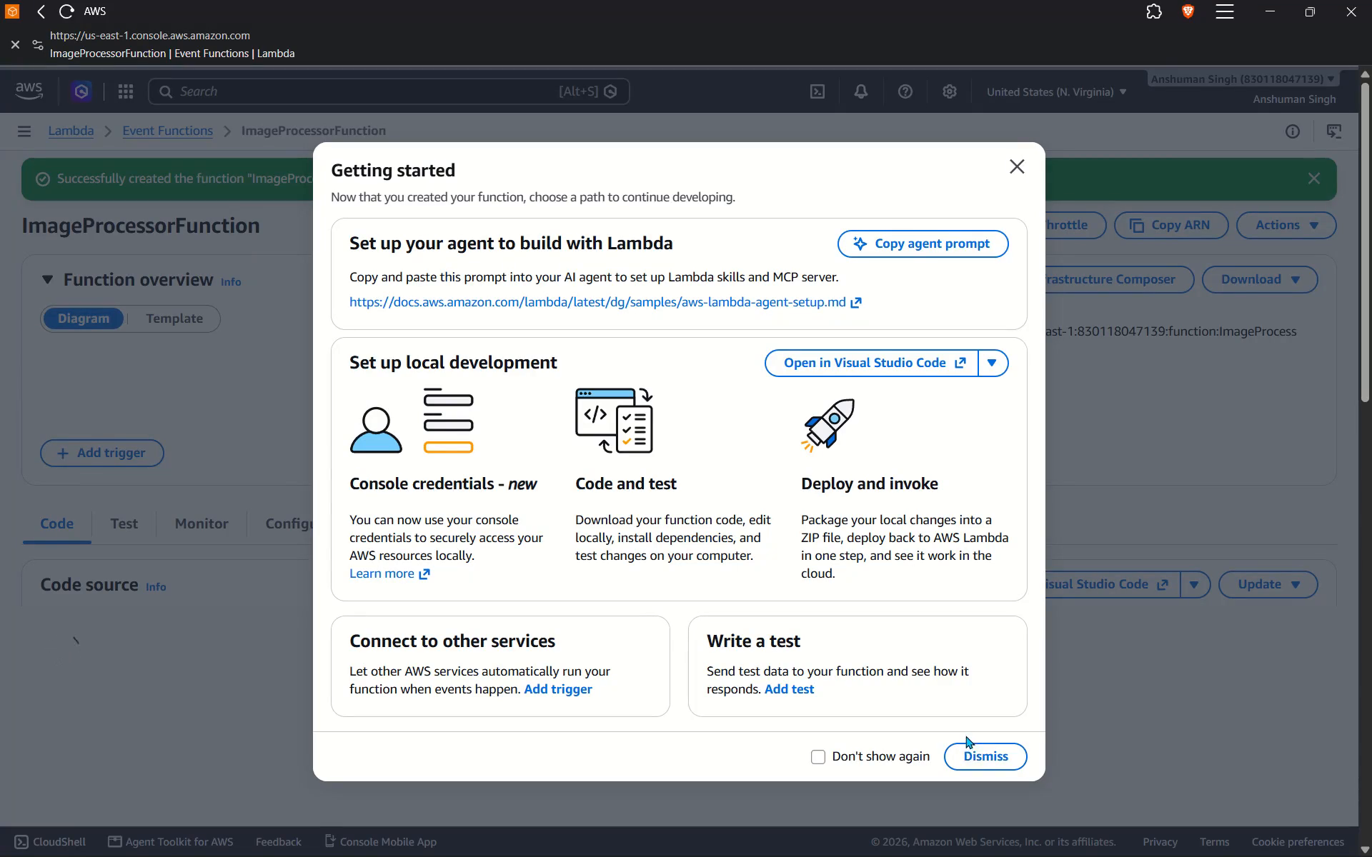
Dismiss the Getting started dialog and the function-creation notification.
left_click(971, 756)
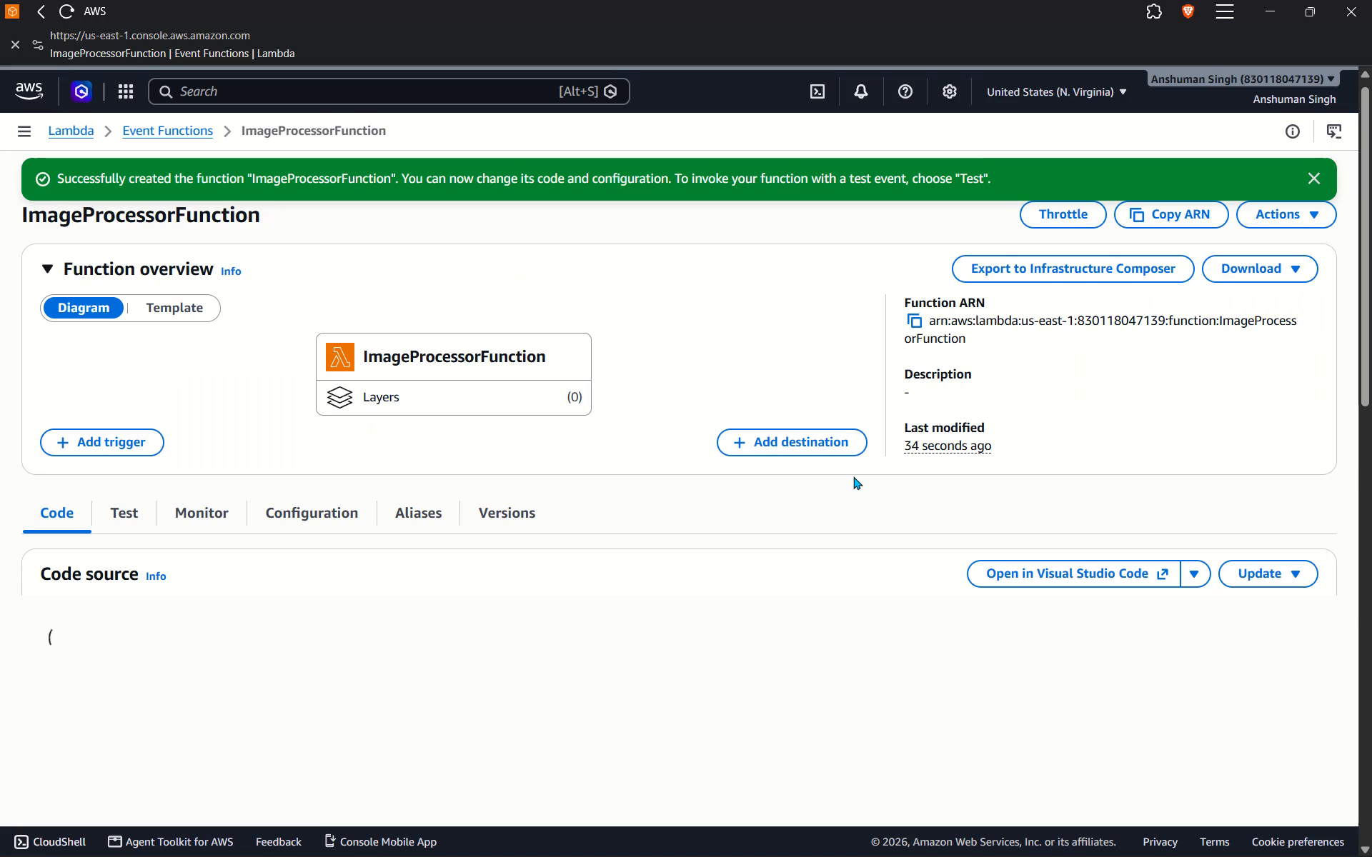
left_click(1316, 174)
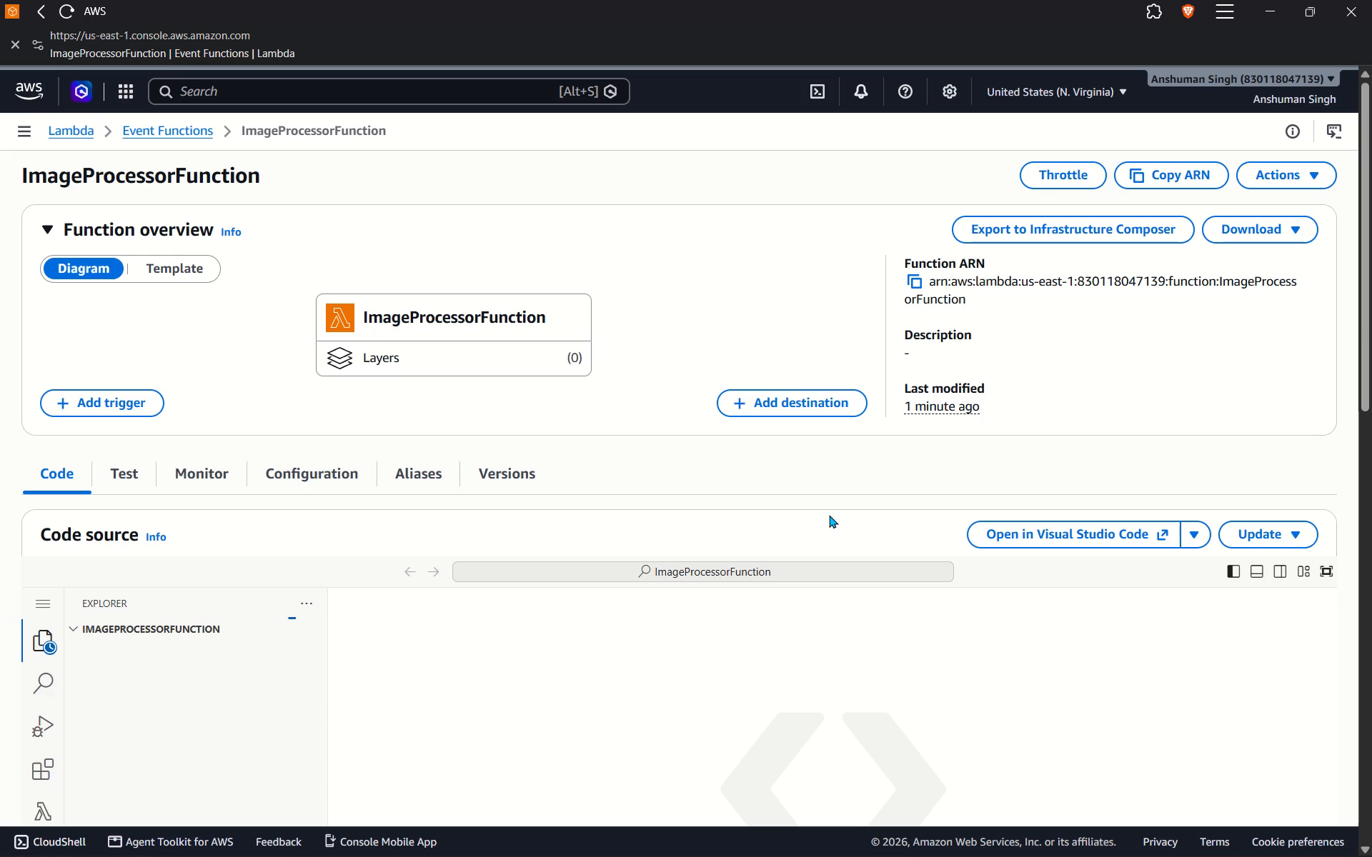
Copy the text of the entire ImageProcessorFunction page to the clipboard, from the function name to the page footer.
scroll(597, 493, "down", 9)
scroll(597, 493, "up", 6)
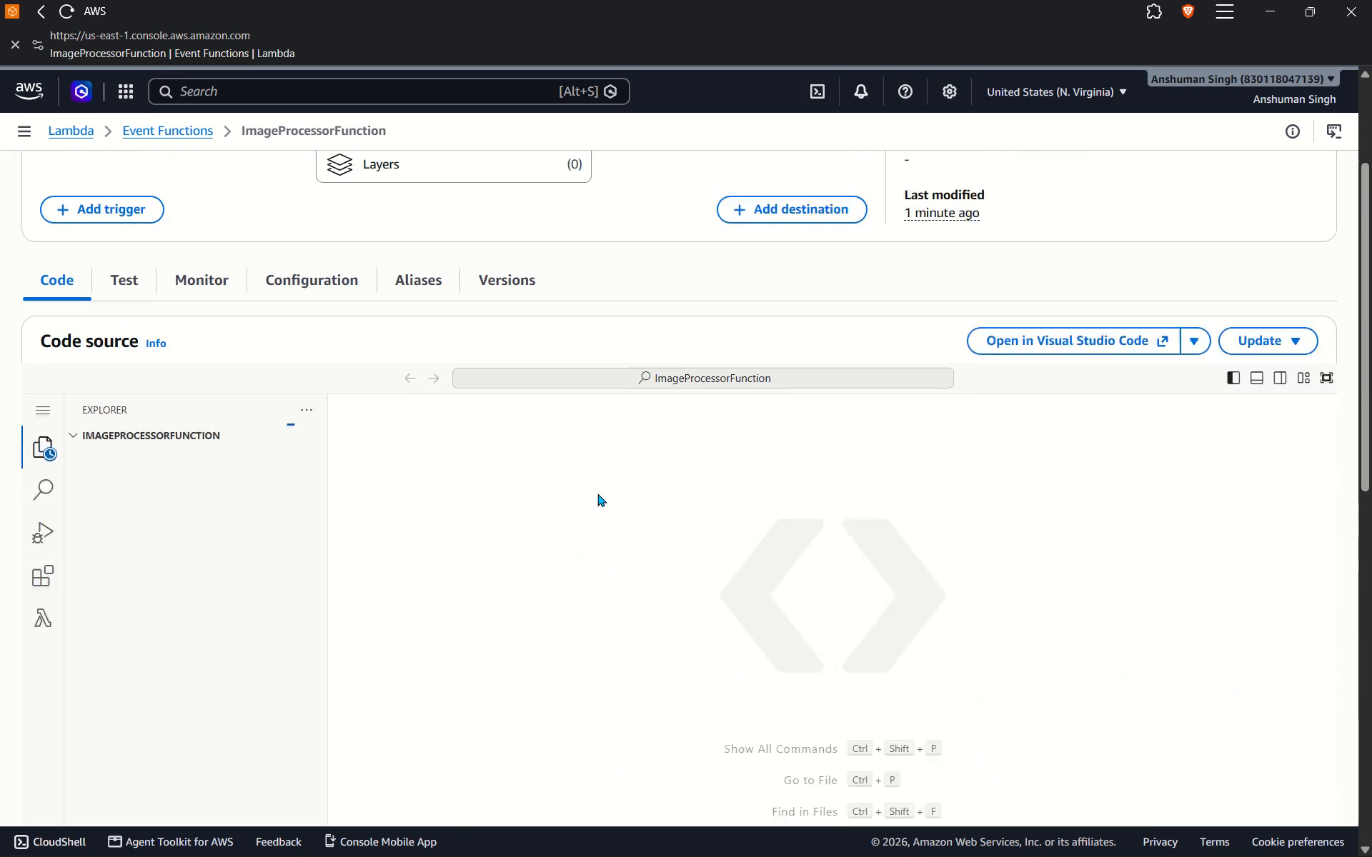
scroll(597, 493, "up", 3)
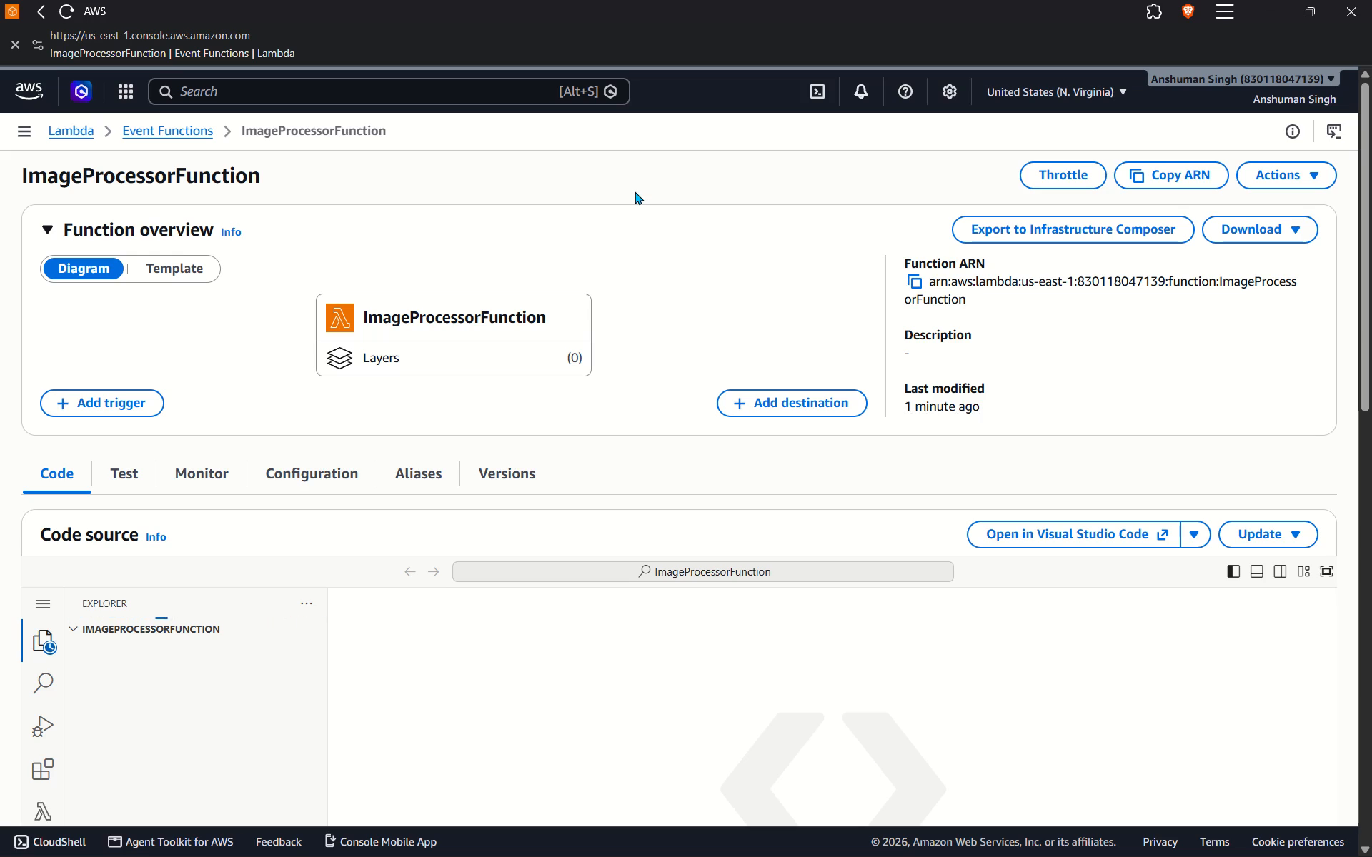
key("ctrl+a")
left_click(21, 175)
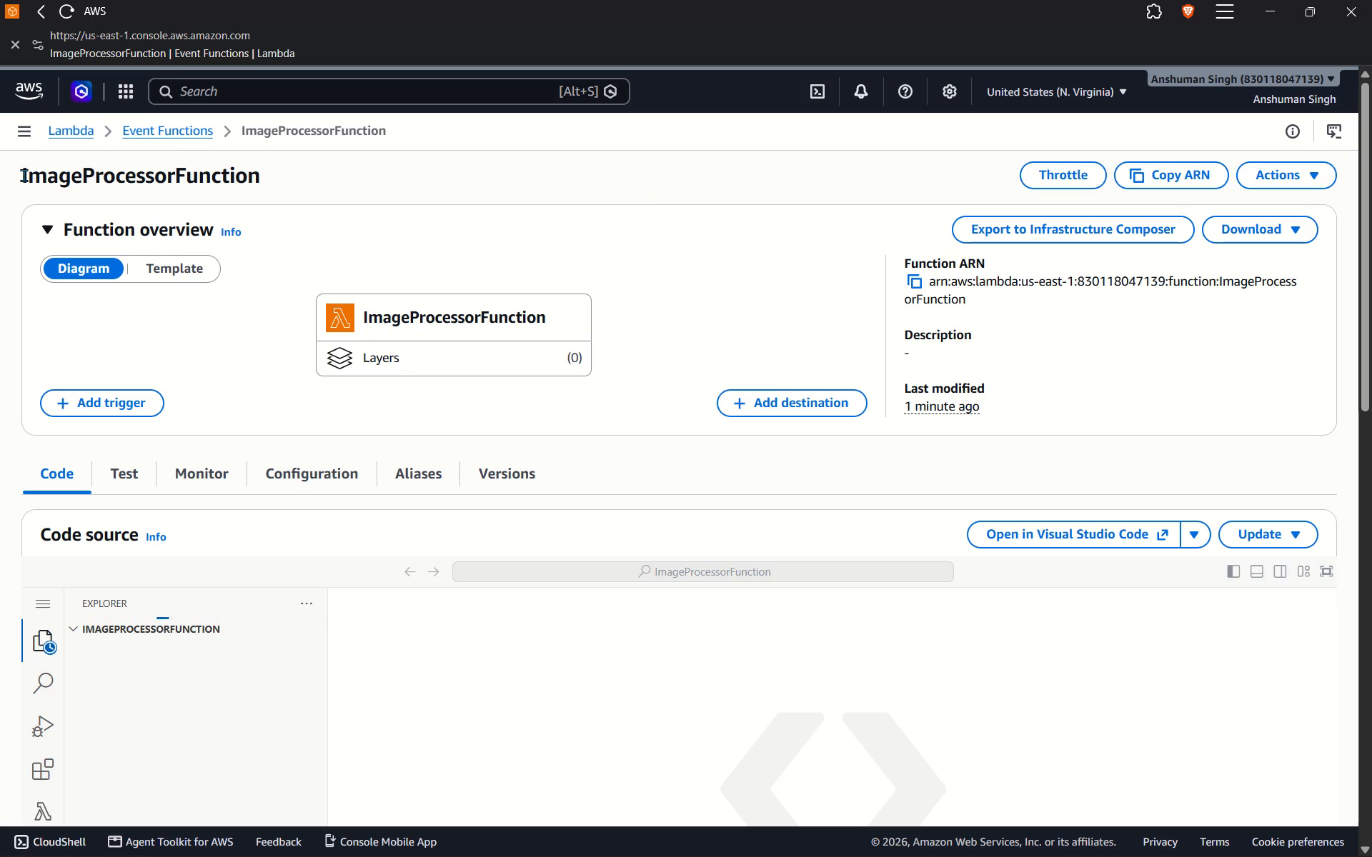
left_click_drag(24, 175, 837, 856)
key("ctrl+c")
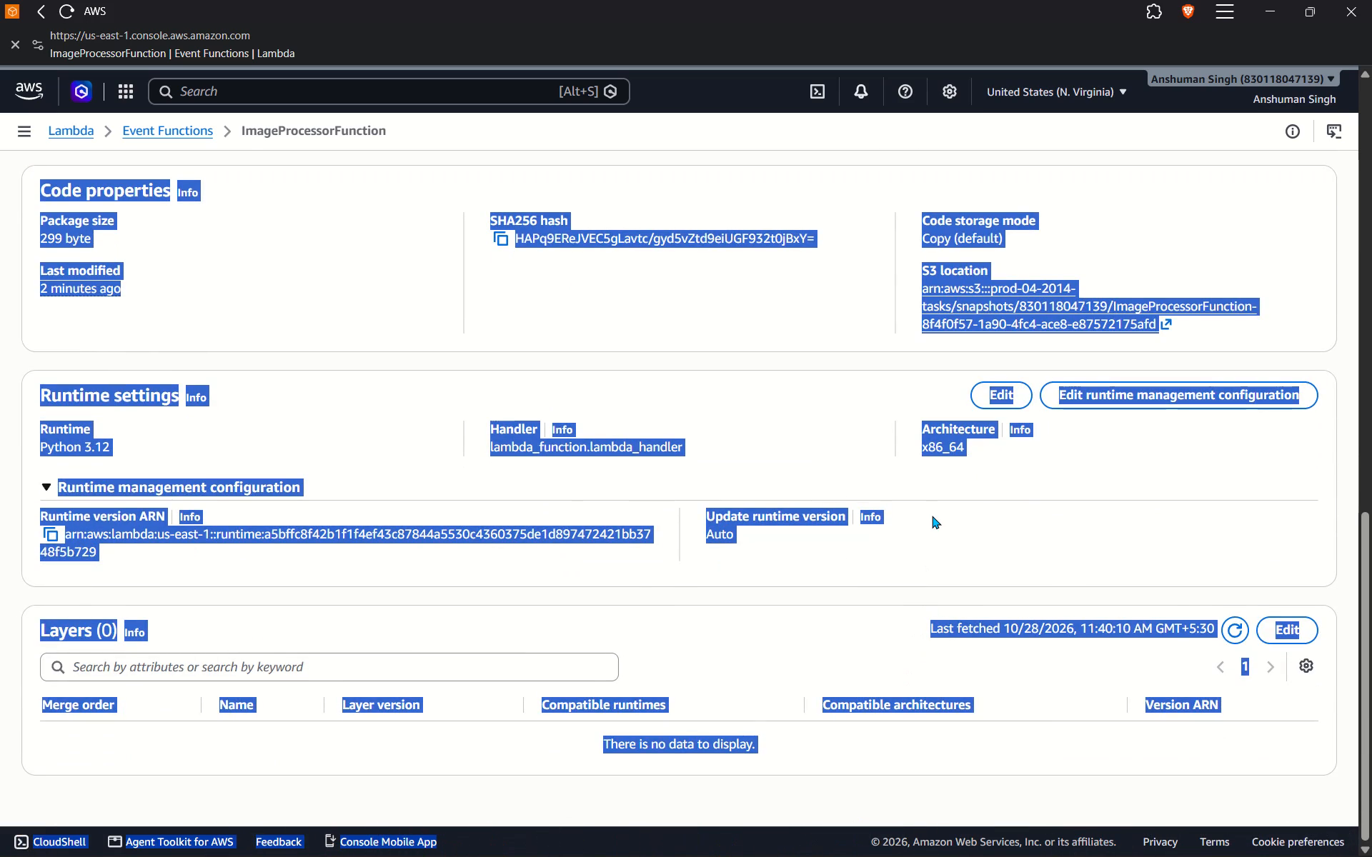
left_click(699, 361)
Copy the full ImageProcessorFunction page text to the clipboard again, from the function name through the Layers section.
scroll(699, 361, "up", 9)
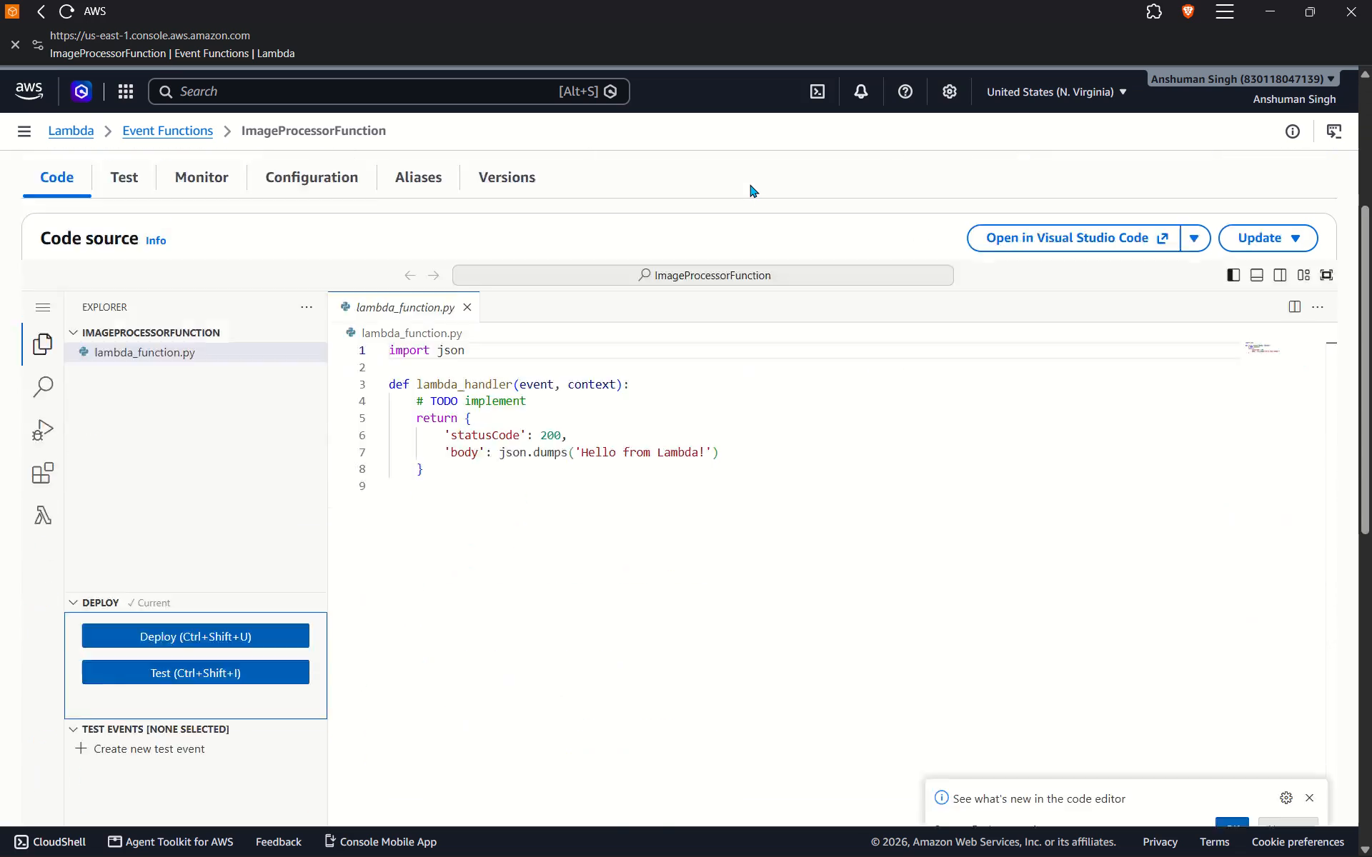
scroll(750, 184, "down", 4)
scroll(659, 437, "down", 6)
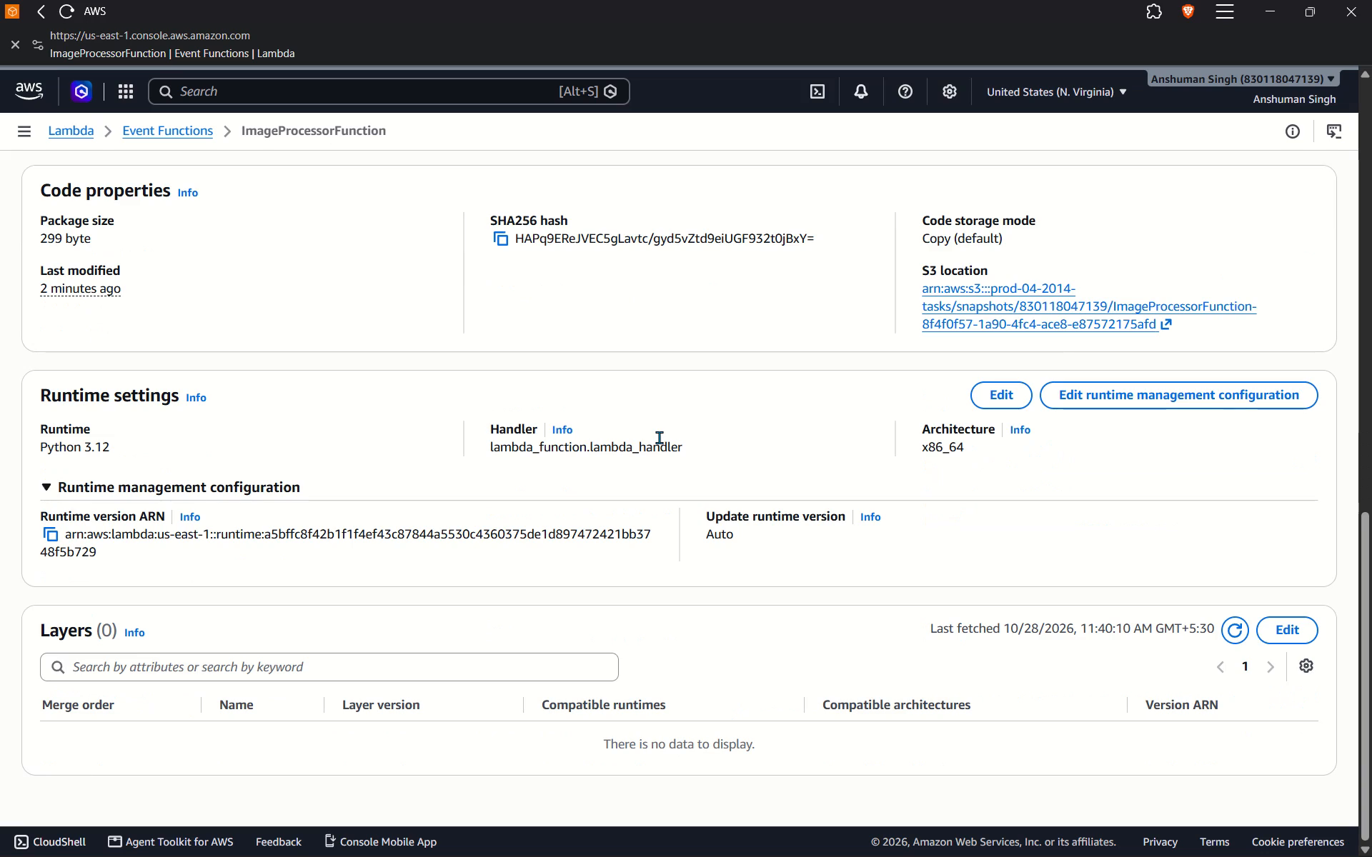
scroll(659, 437, "up", 6)
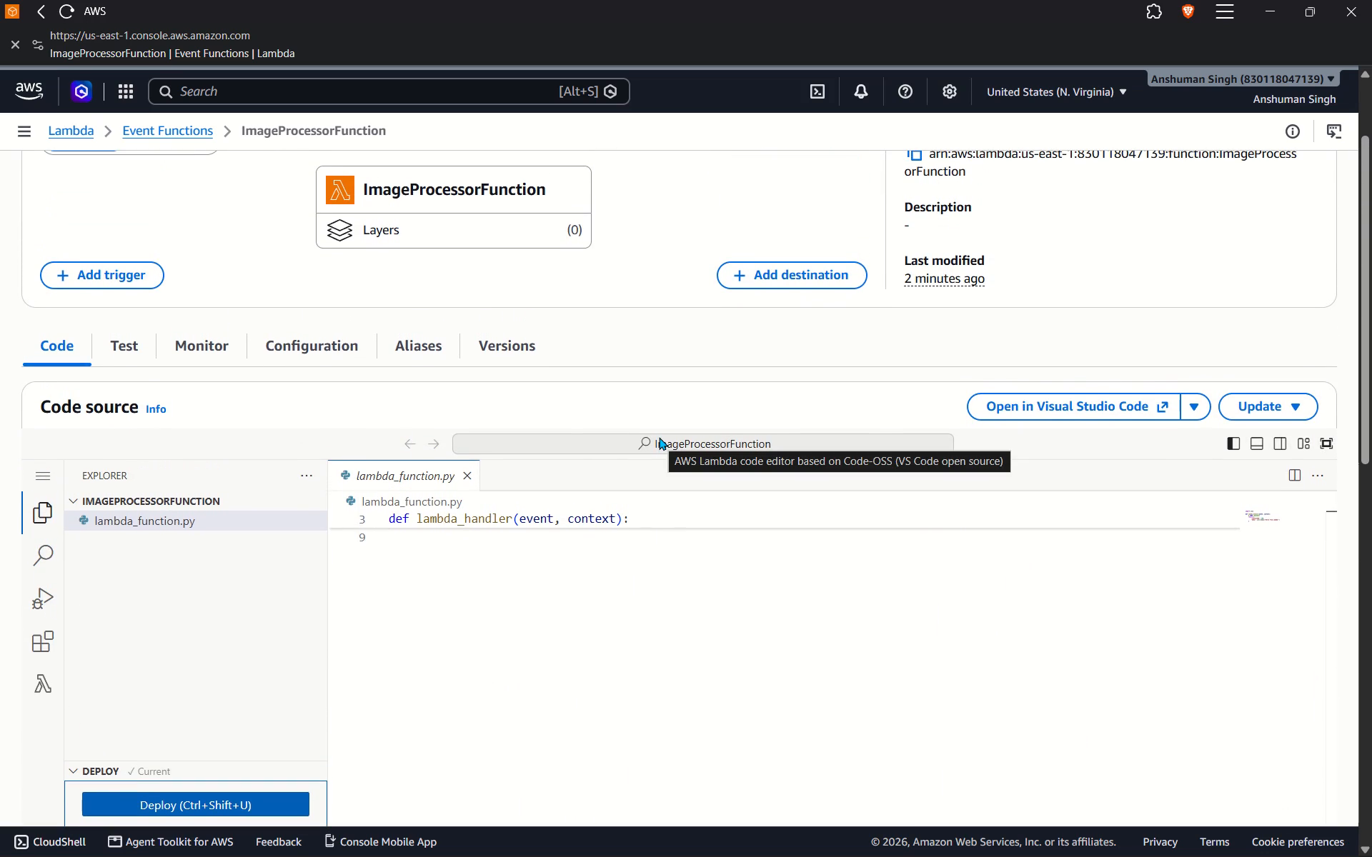
scroll(659, 437, "up", 5)
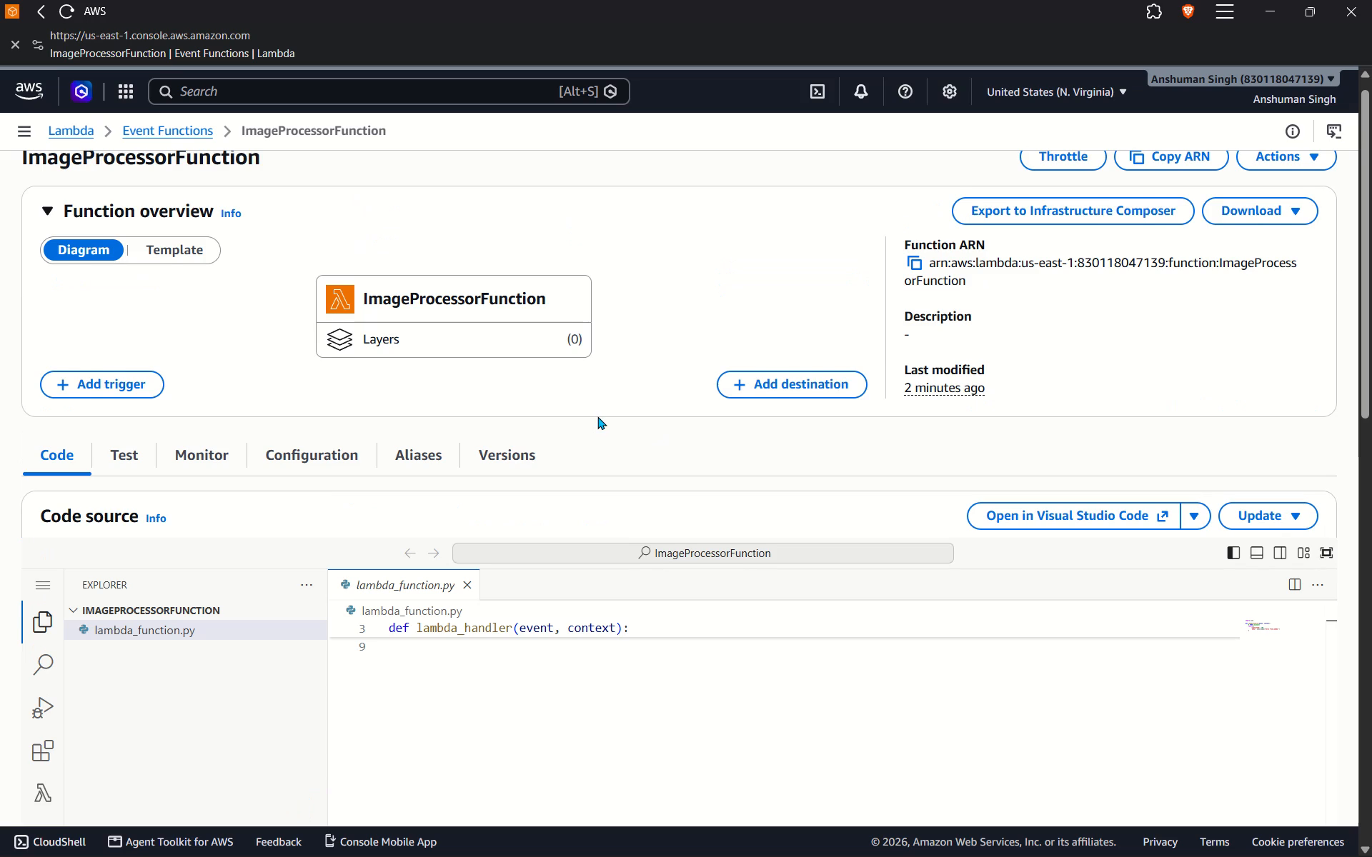
left_click_drag(21, 174, 512, 605)
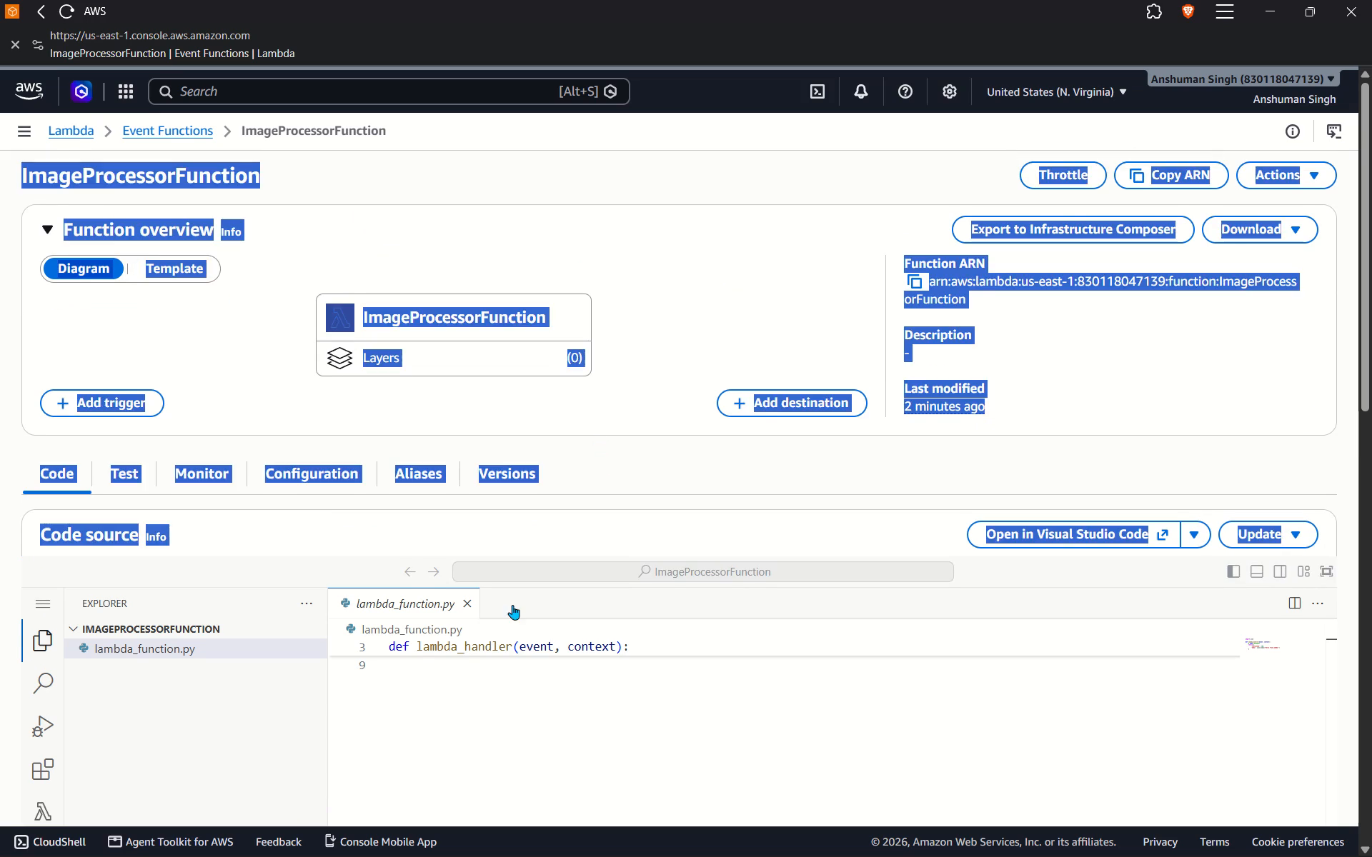
left_click_drag(512, 605, 968, 856)
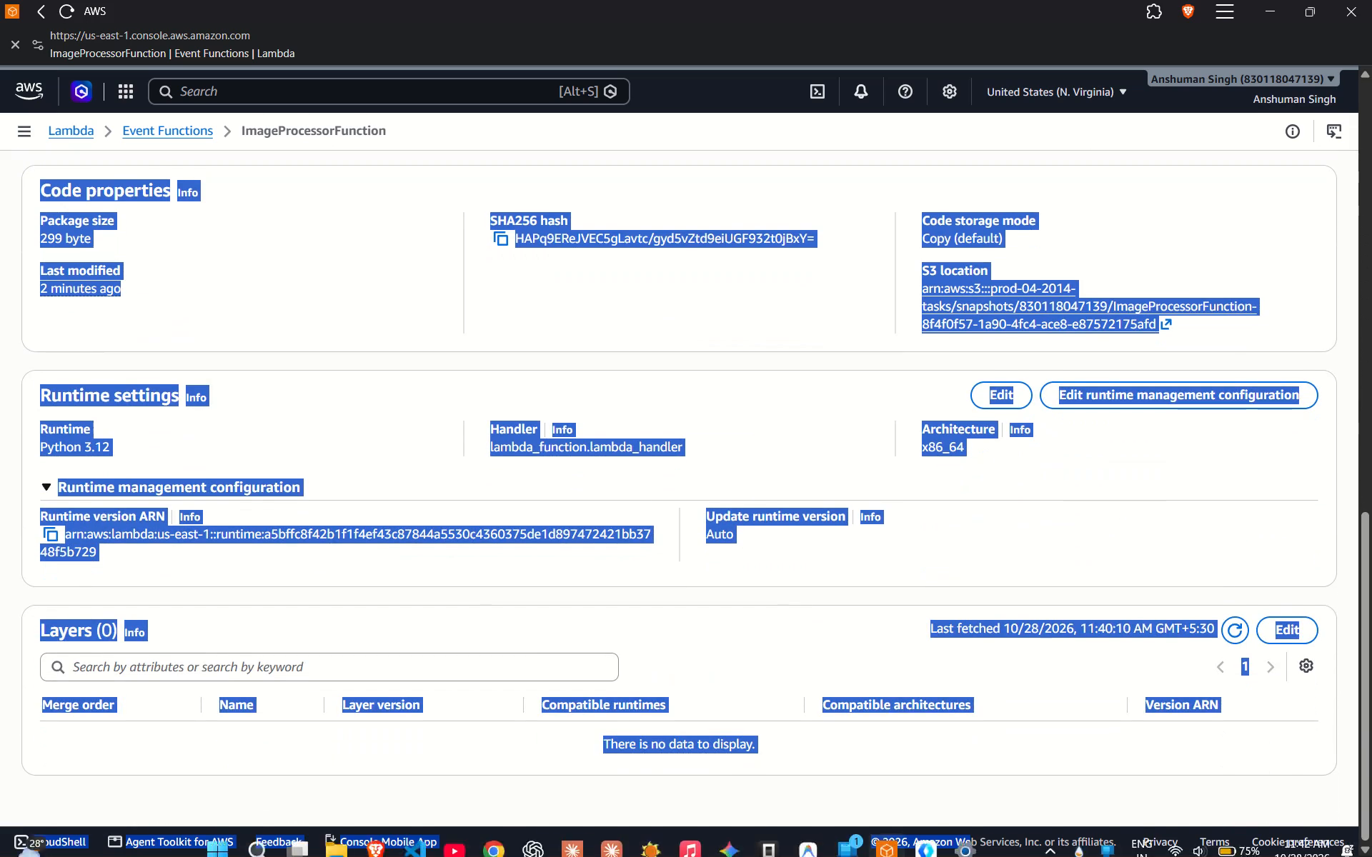
key("ctrl+c")
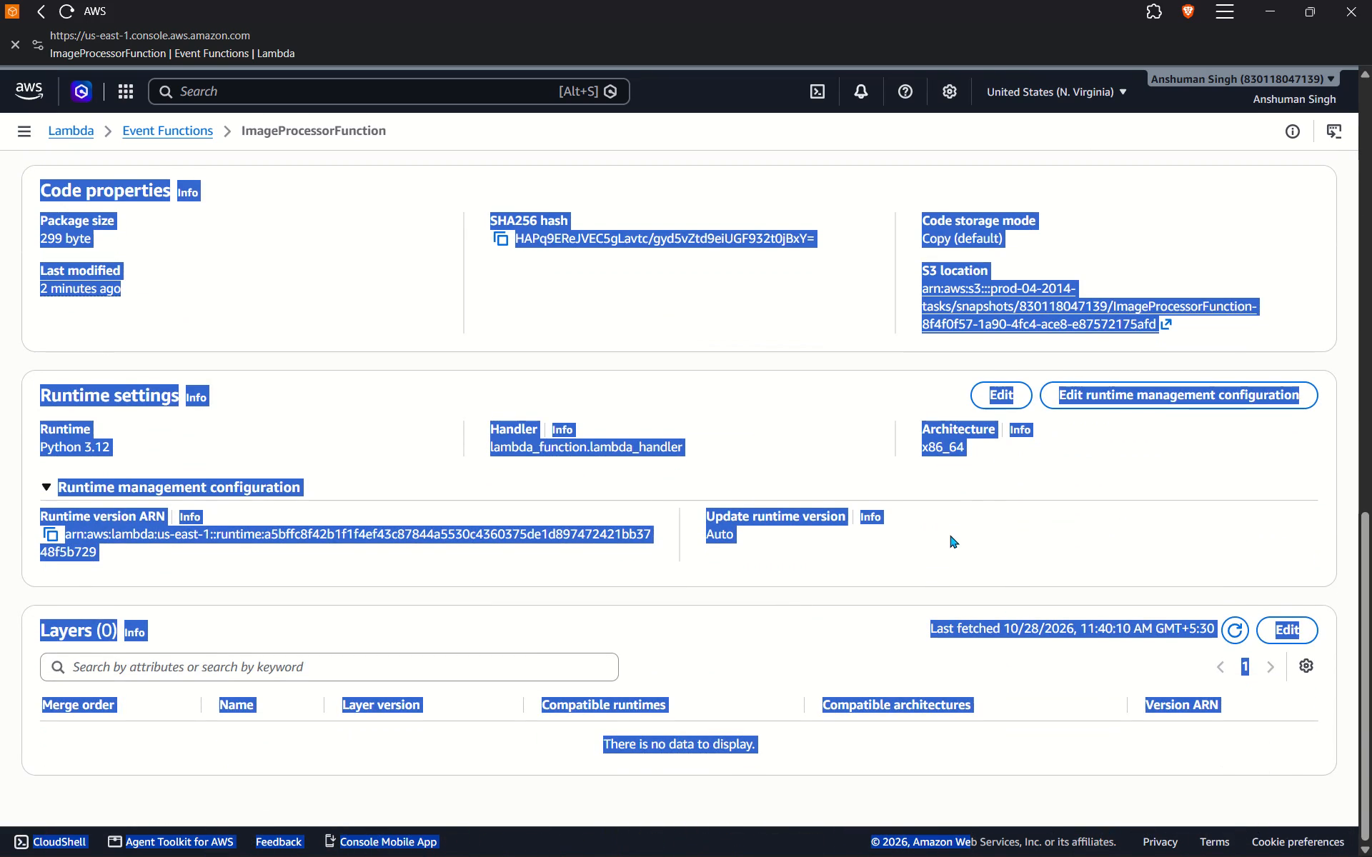
left_click(747, 586)
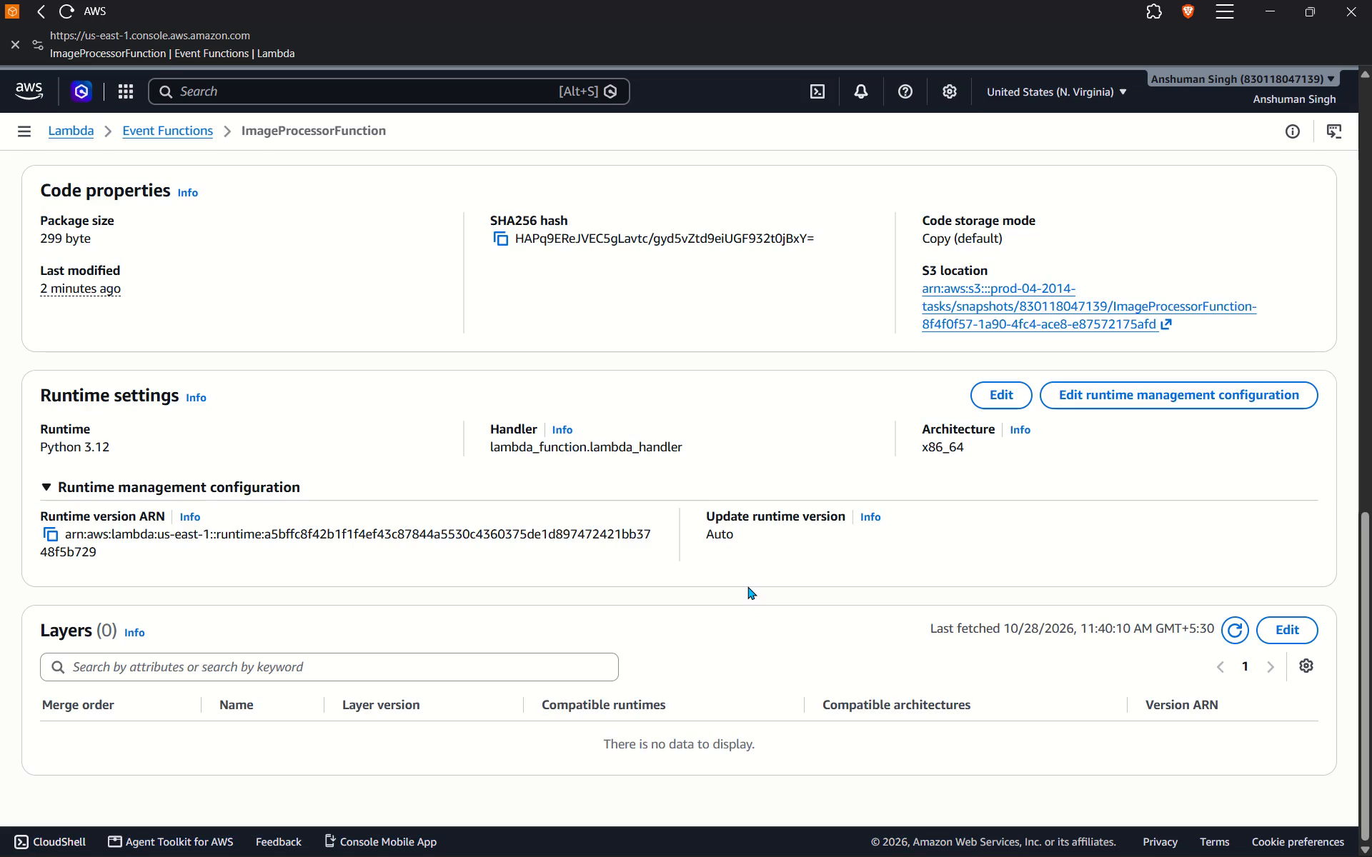
Open the Permissions settings in the configuration of ImageProcessorFunction.
scroll(673, 349, "up", 9)
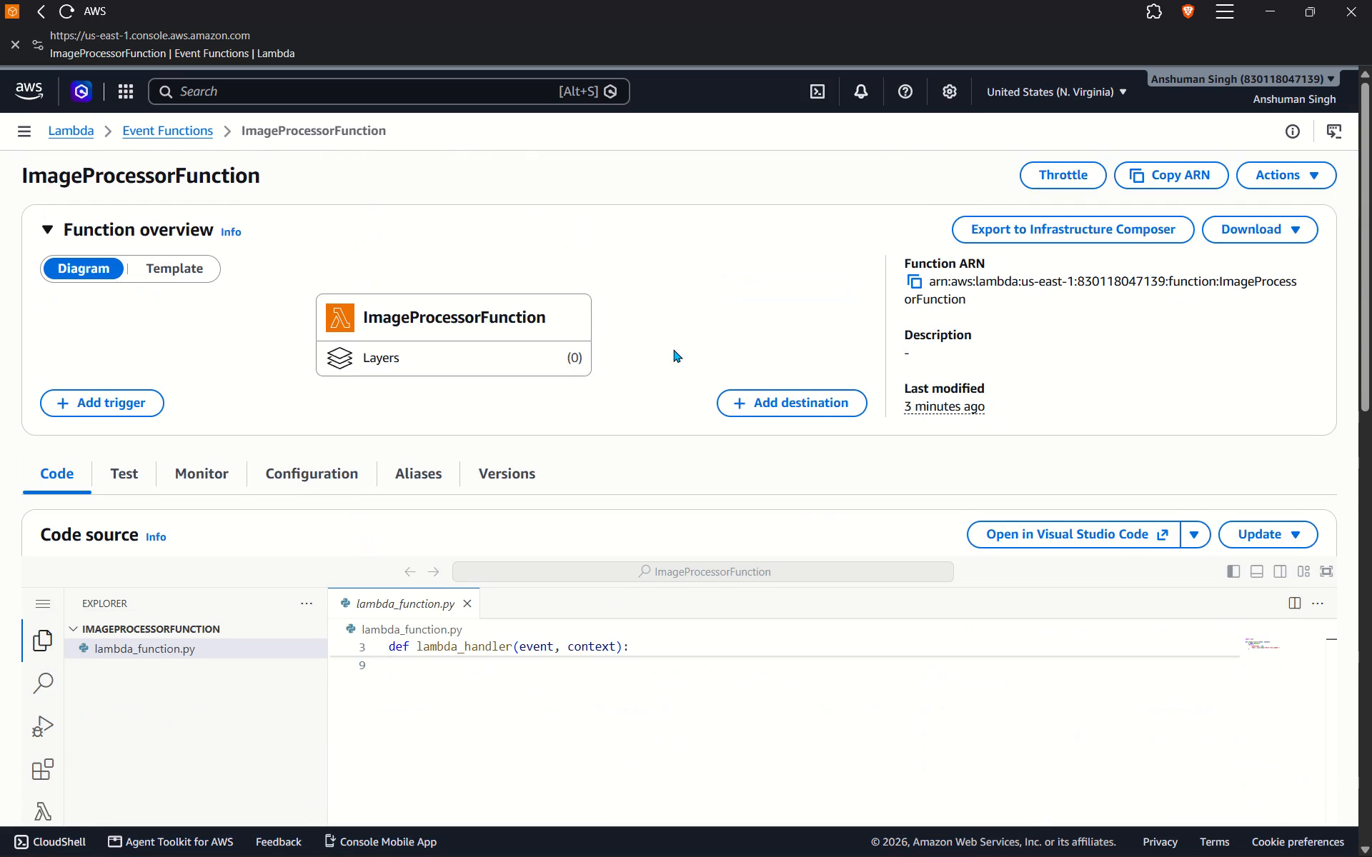
left_click(321, 468)
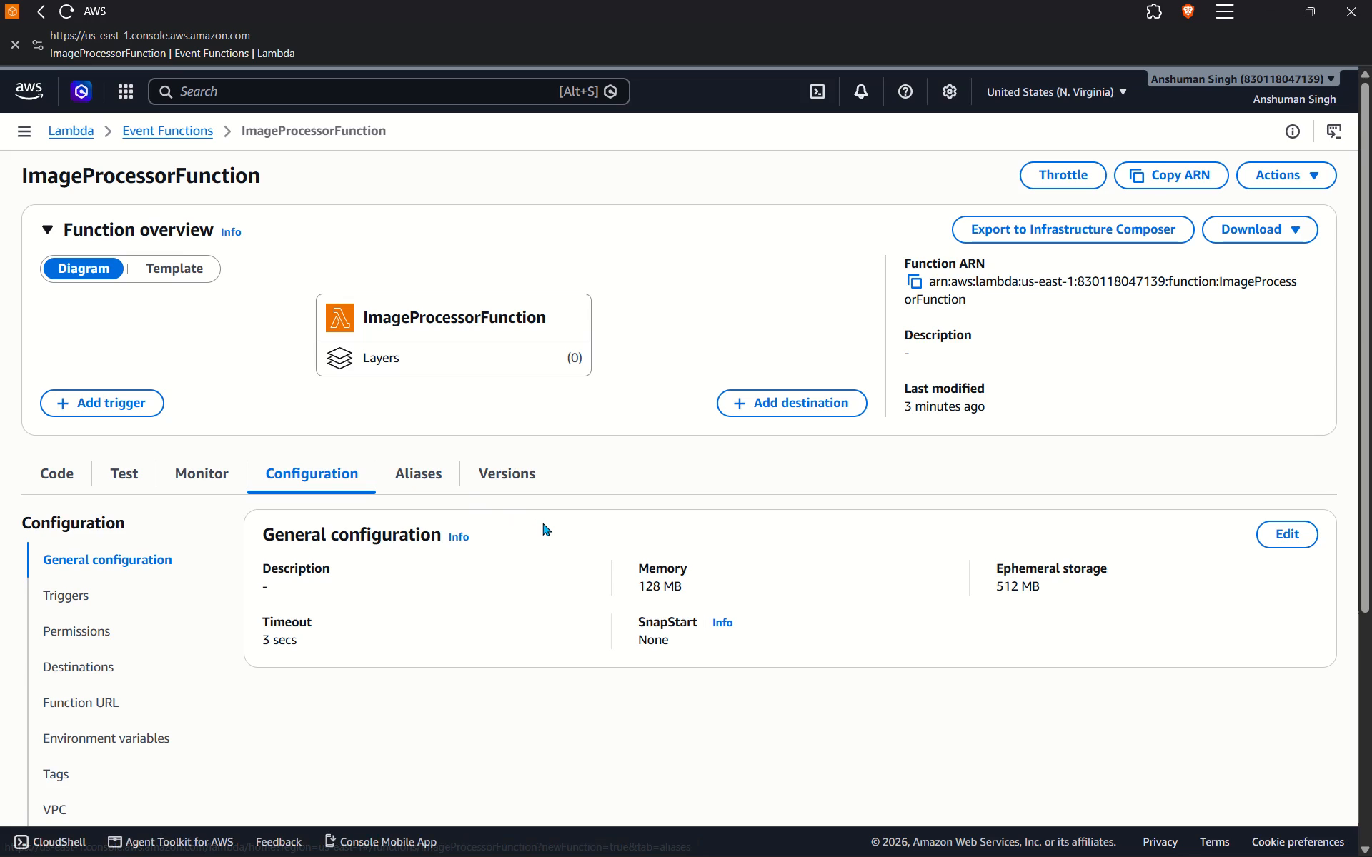
scroll(542, 523, "down", 4)
scroll(542, 523, "up", 1)
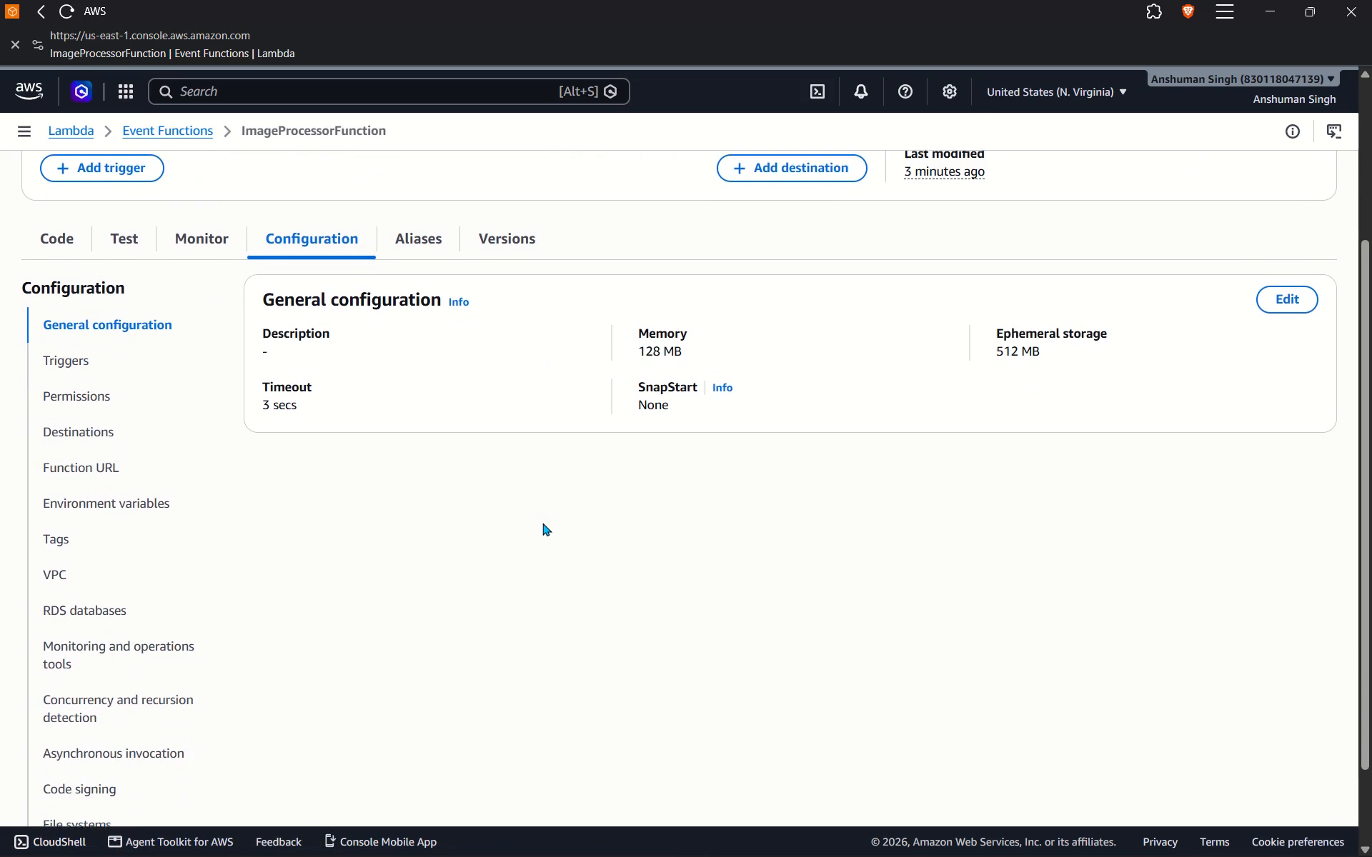
scroll(542, 523, "up", 7)
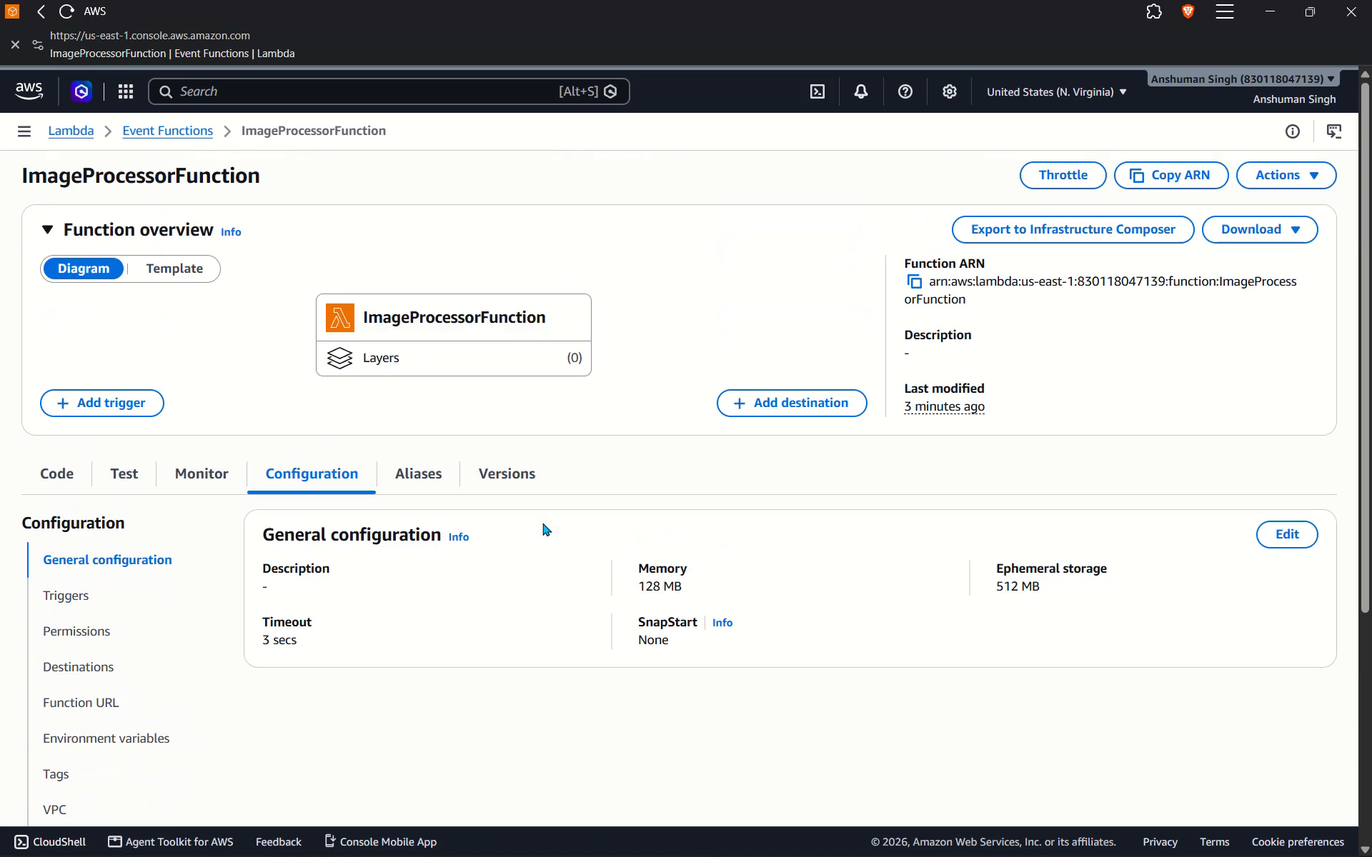
scroll(542, 523, "down", 2)
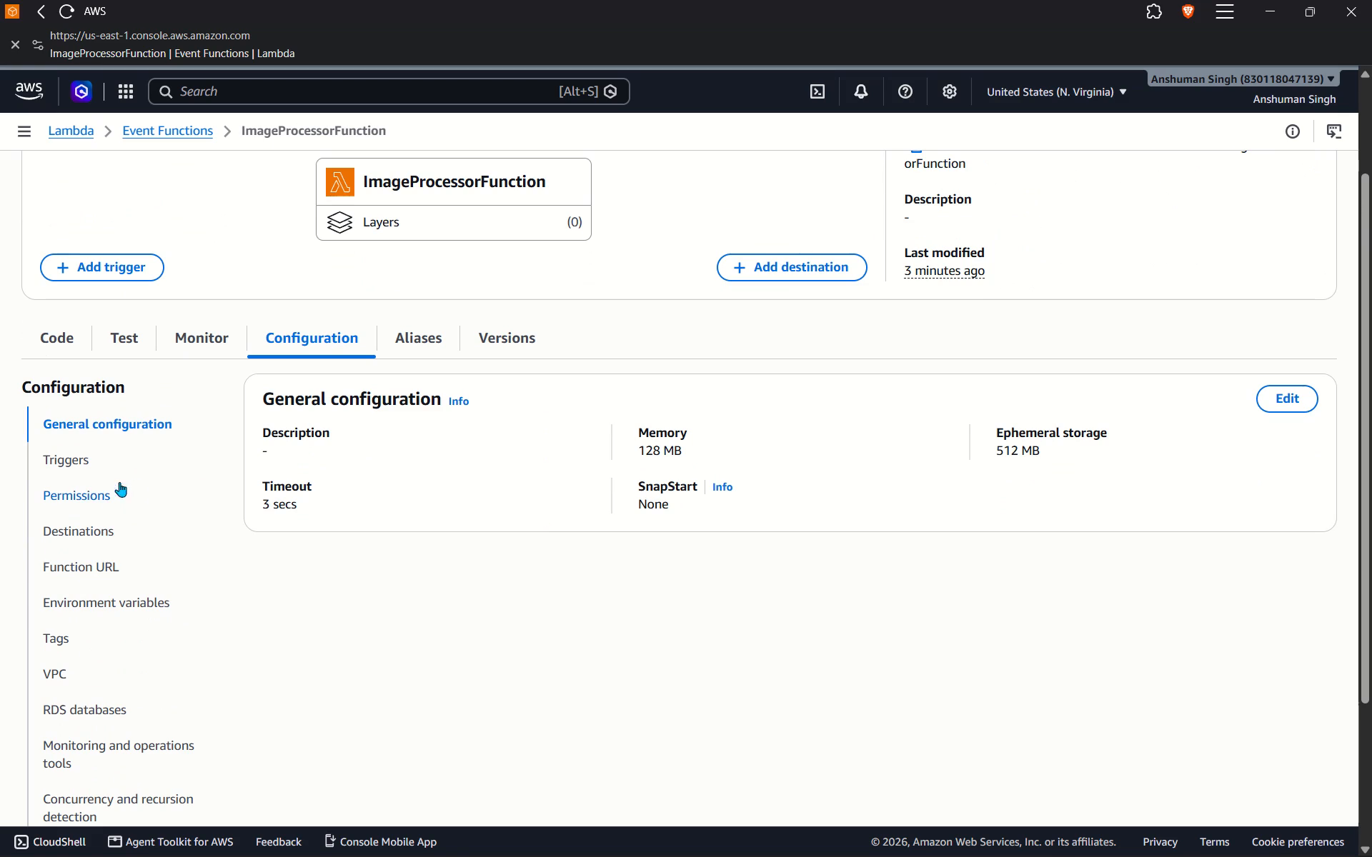
left_click(92, 493)
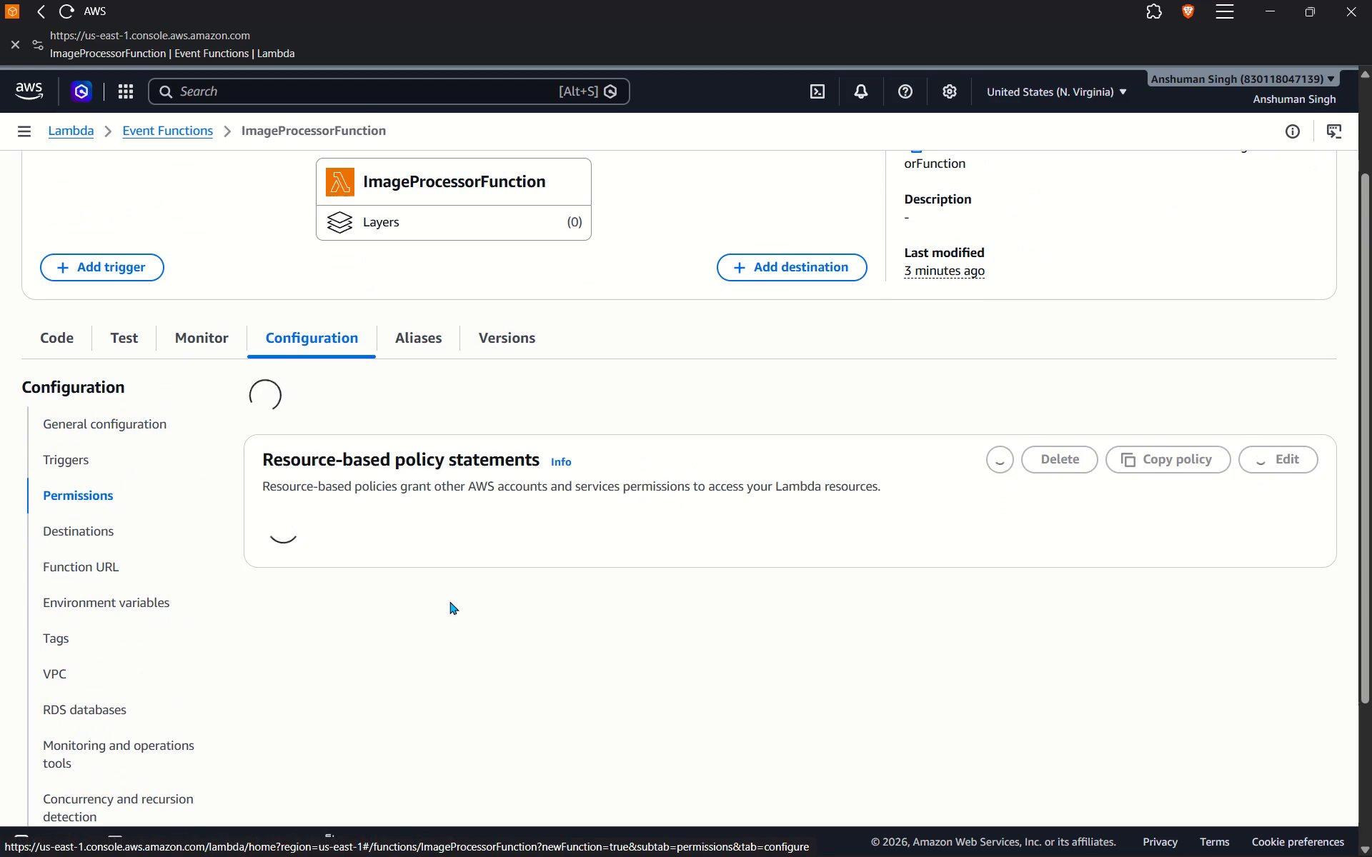
Review the function's execution role and resource summary, and open that role in IAM in a maximized window.
scroll(449, 601, "down", 2)
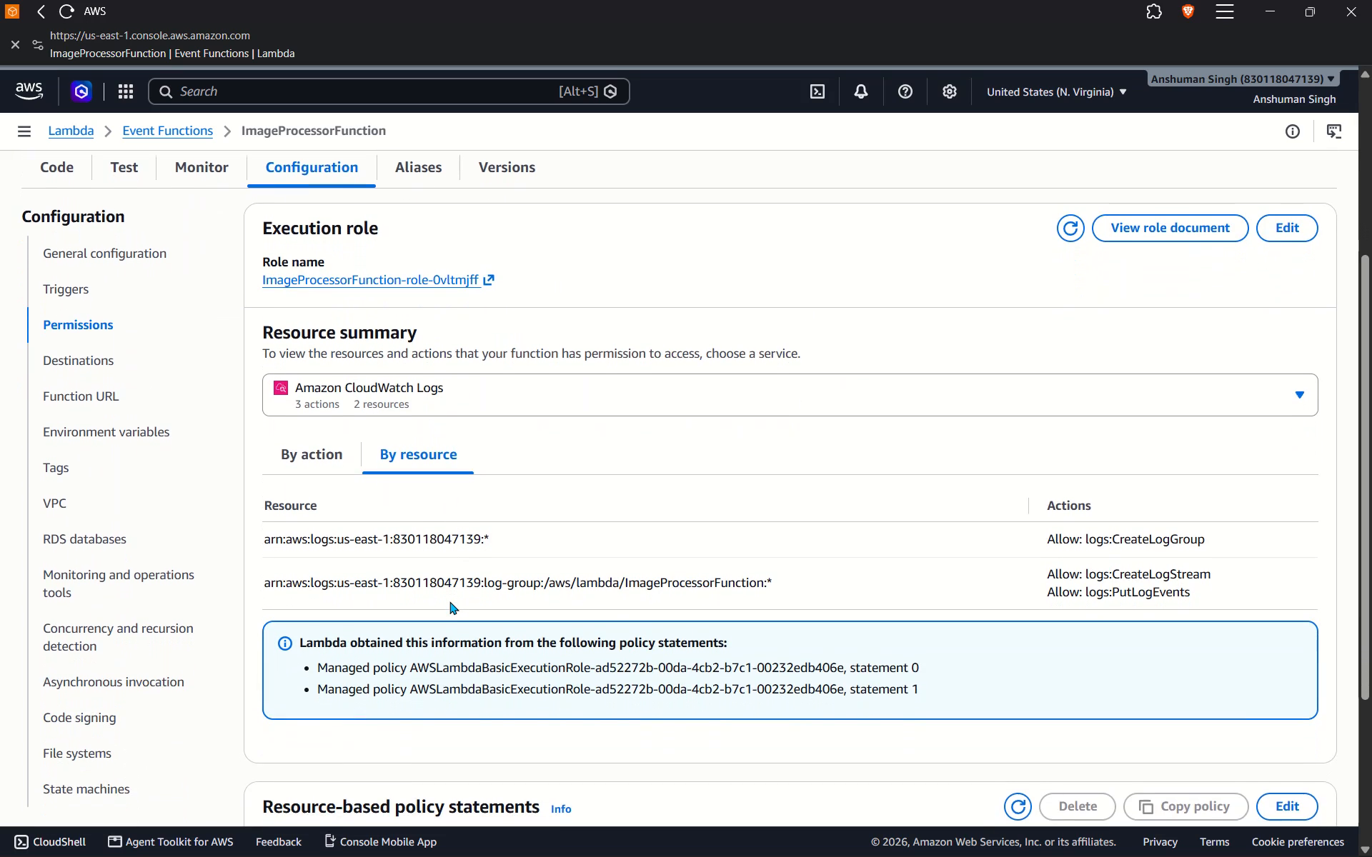
scroll(449, 601, "down", 1)
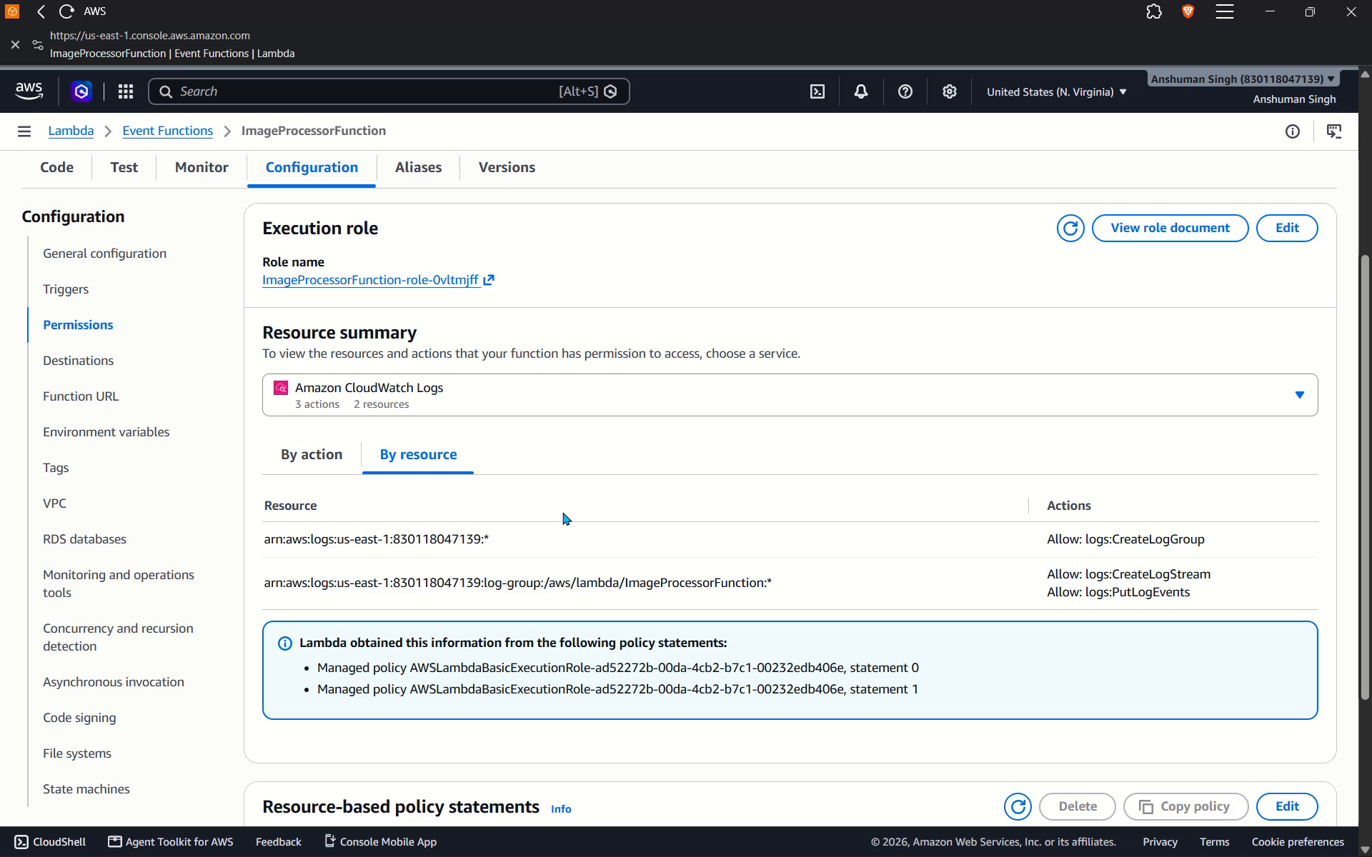
scroll(562, 512, "down", 2)
scroll(562, 512, "up", 1)
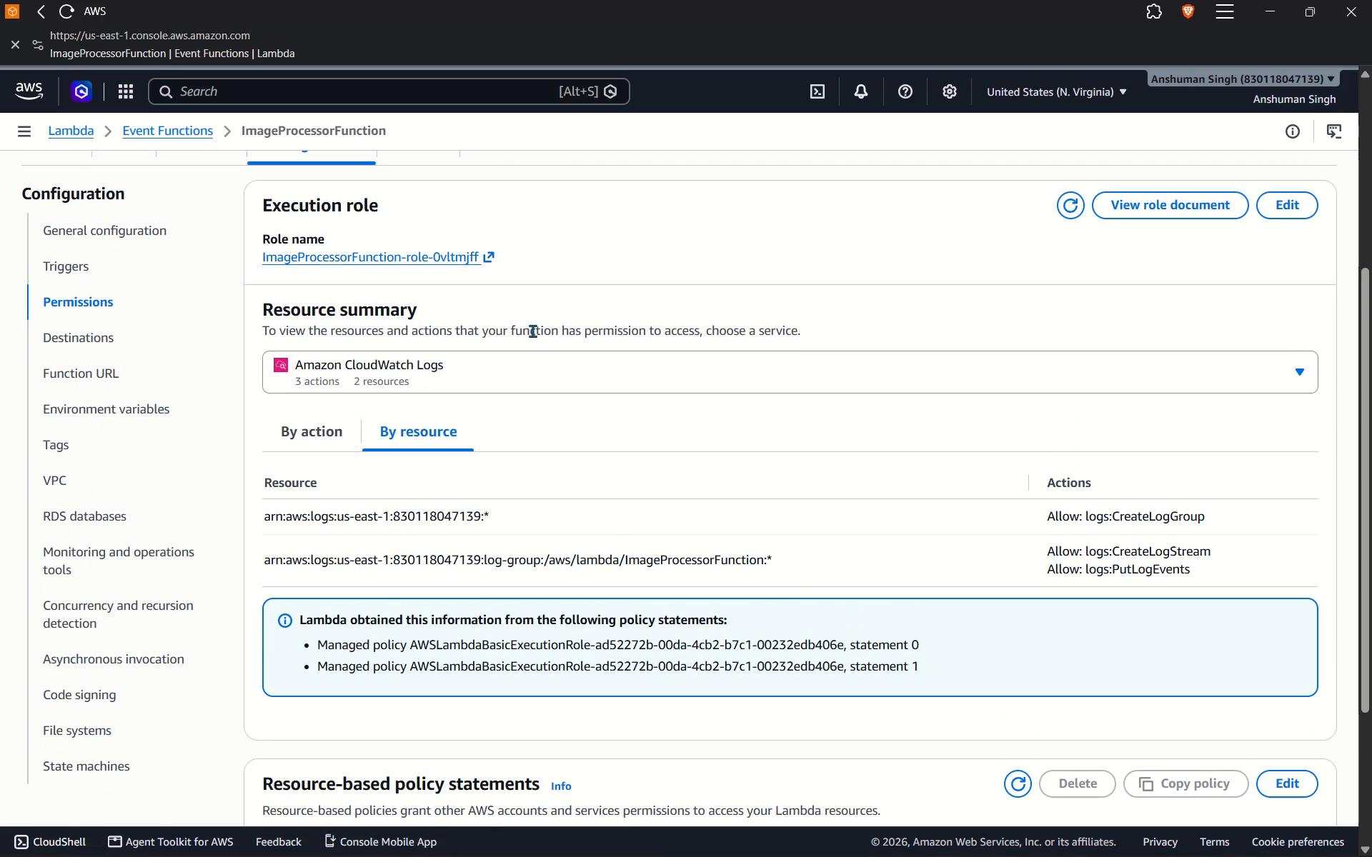
scroll(518, 564, "down", 8)
scroll(518, 564, "up", 3)
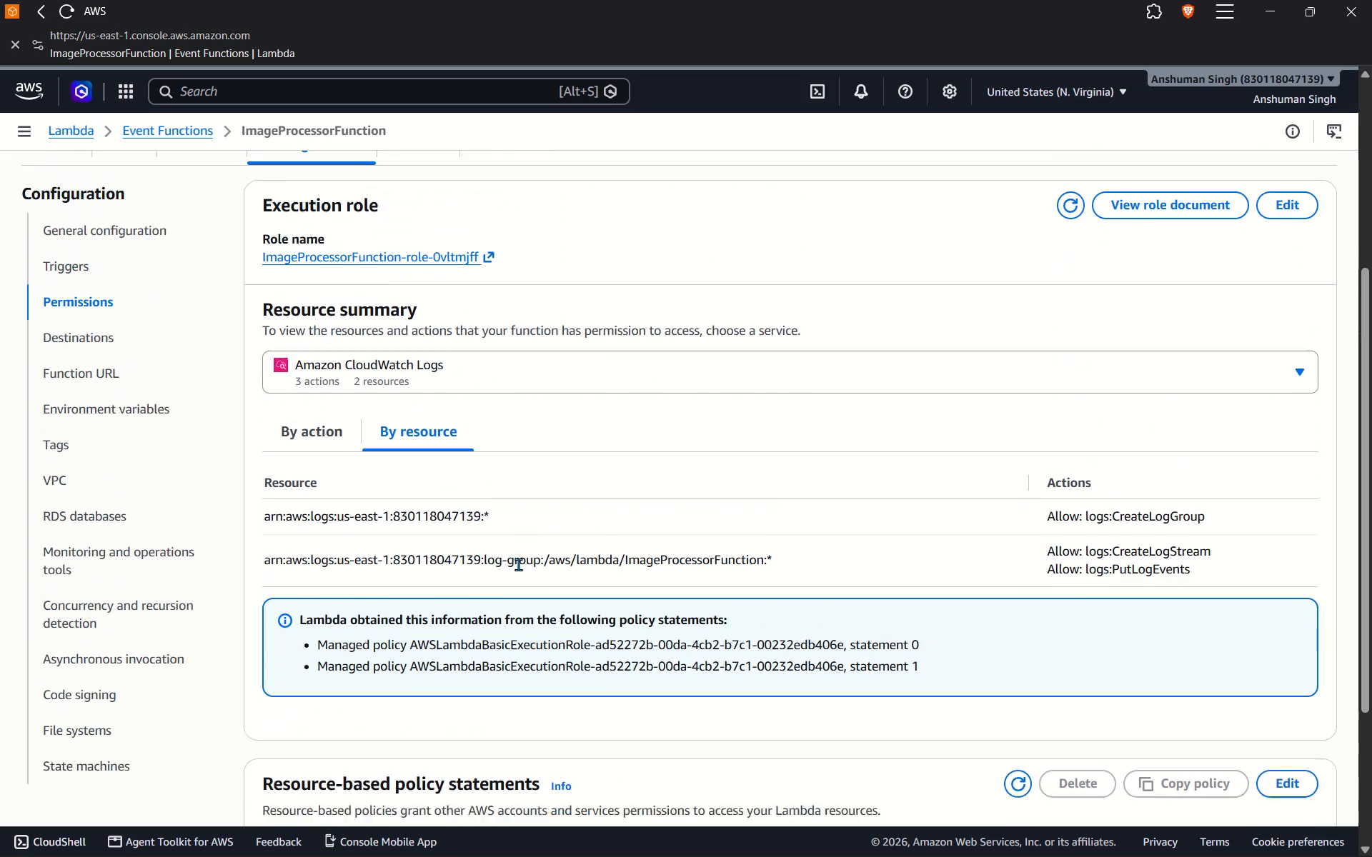
scroll(518, 564, "up", 1)
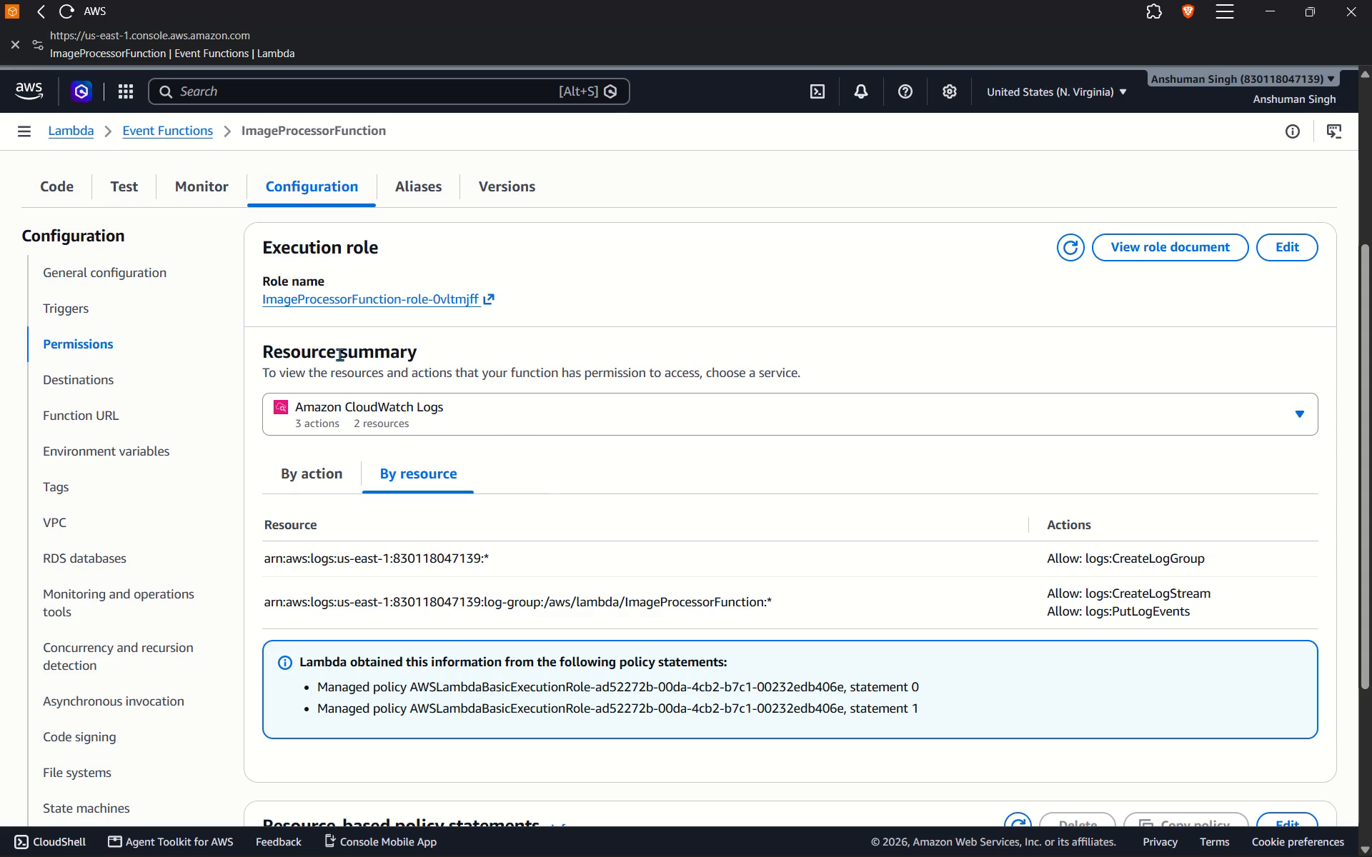
left_click(383, 303)
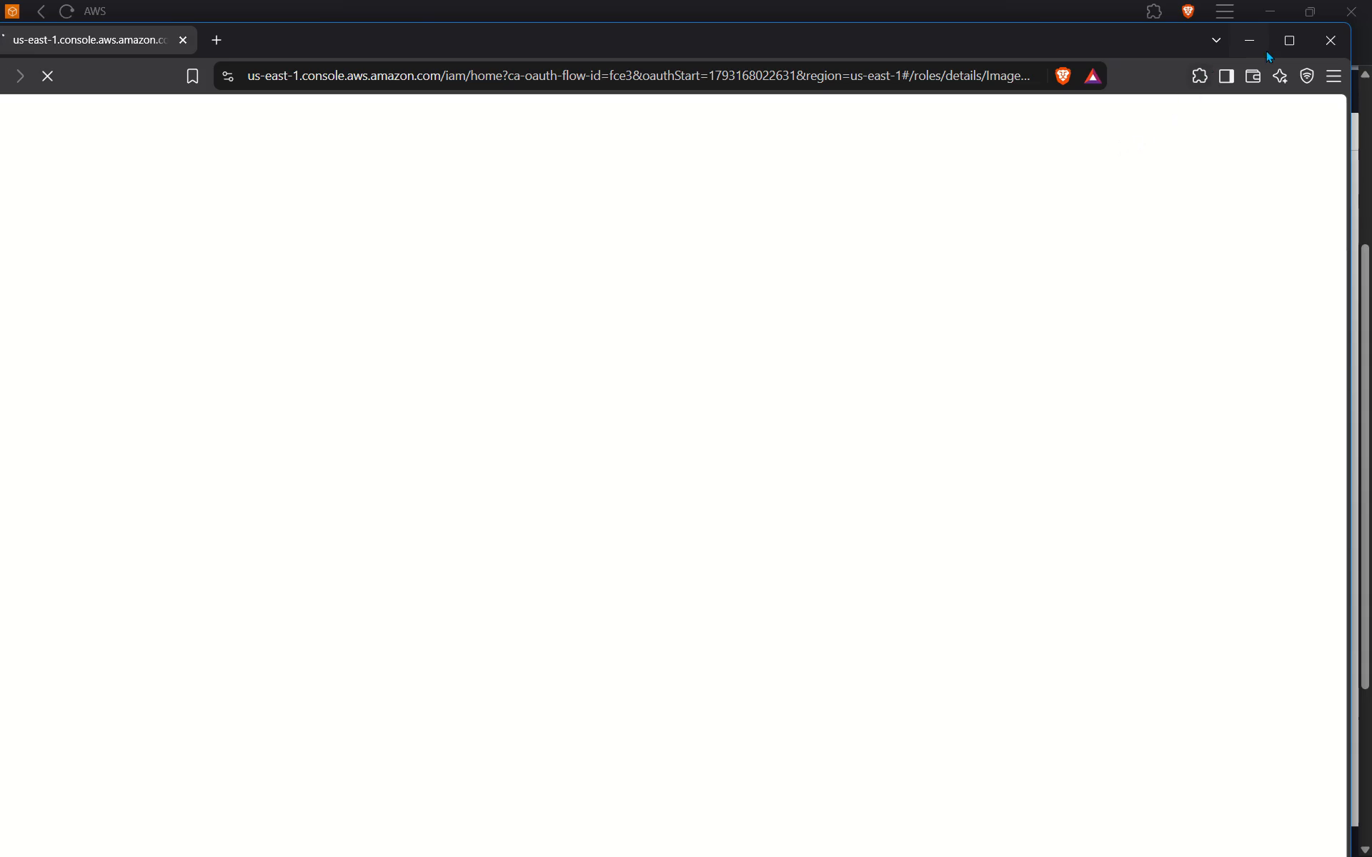
left_click(1283, 48)
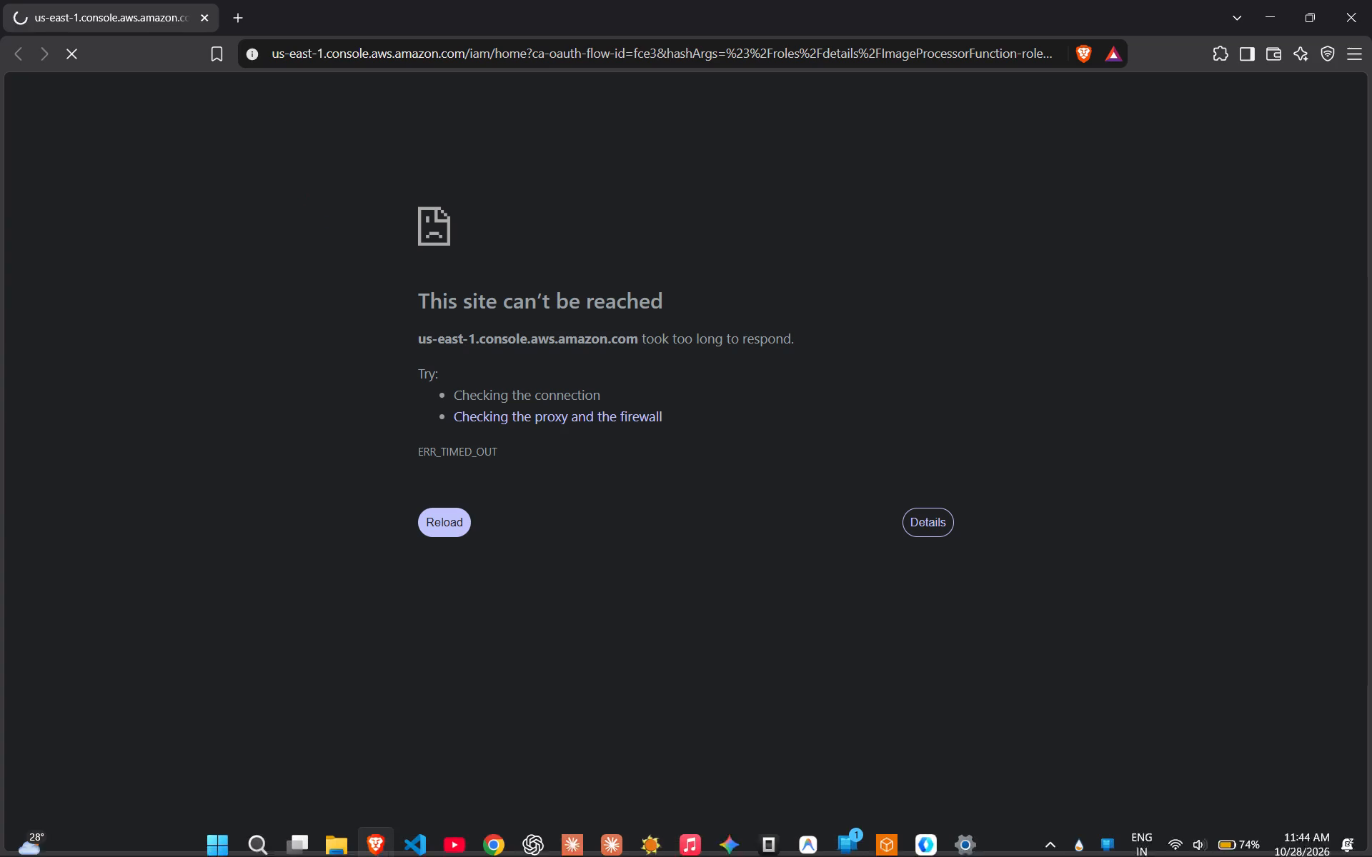
Check which Wi-Fi network the computer is connected to, and return to the loading IAM role page.
left_click(1237, 840)
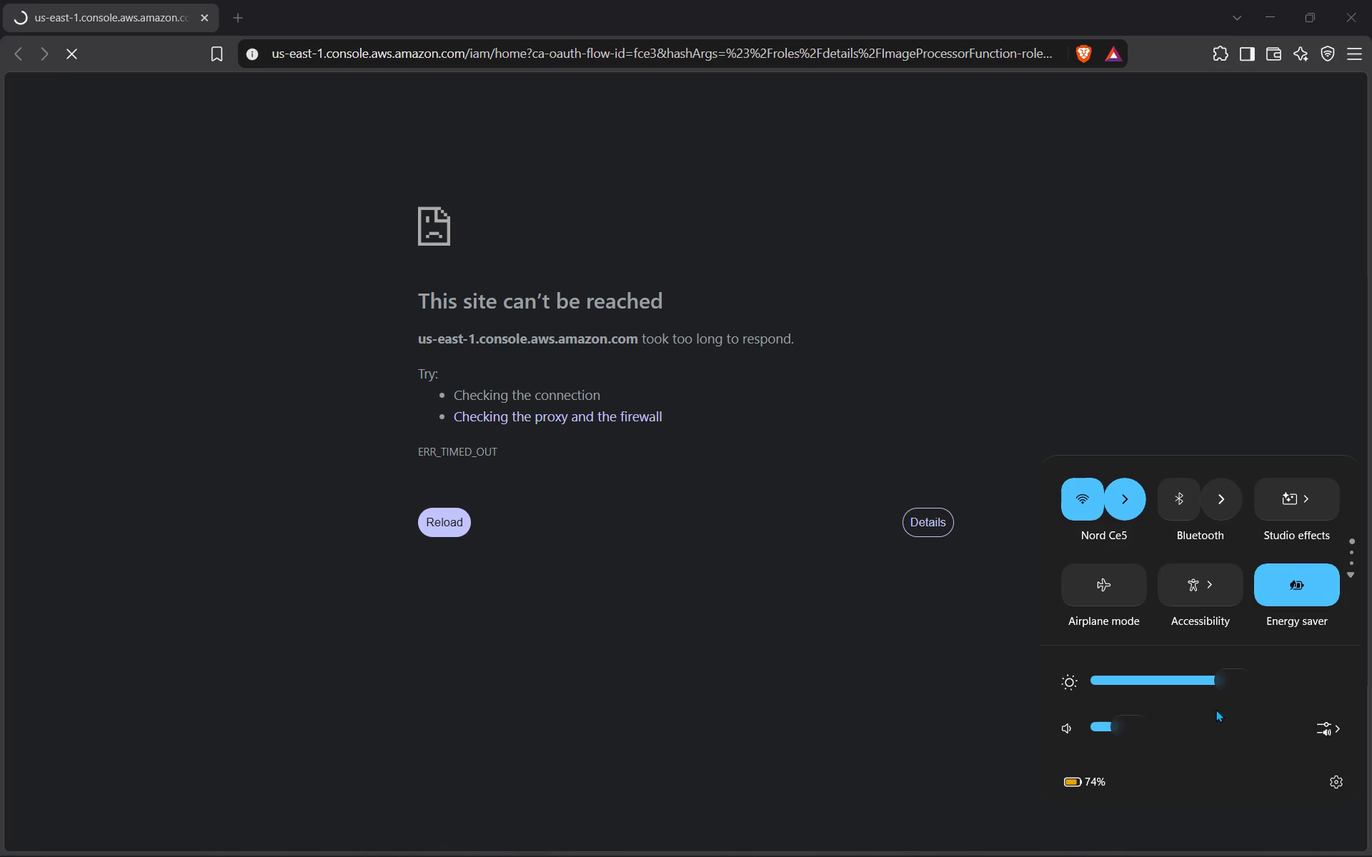
left_click(1226, 421)
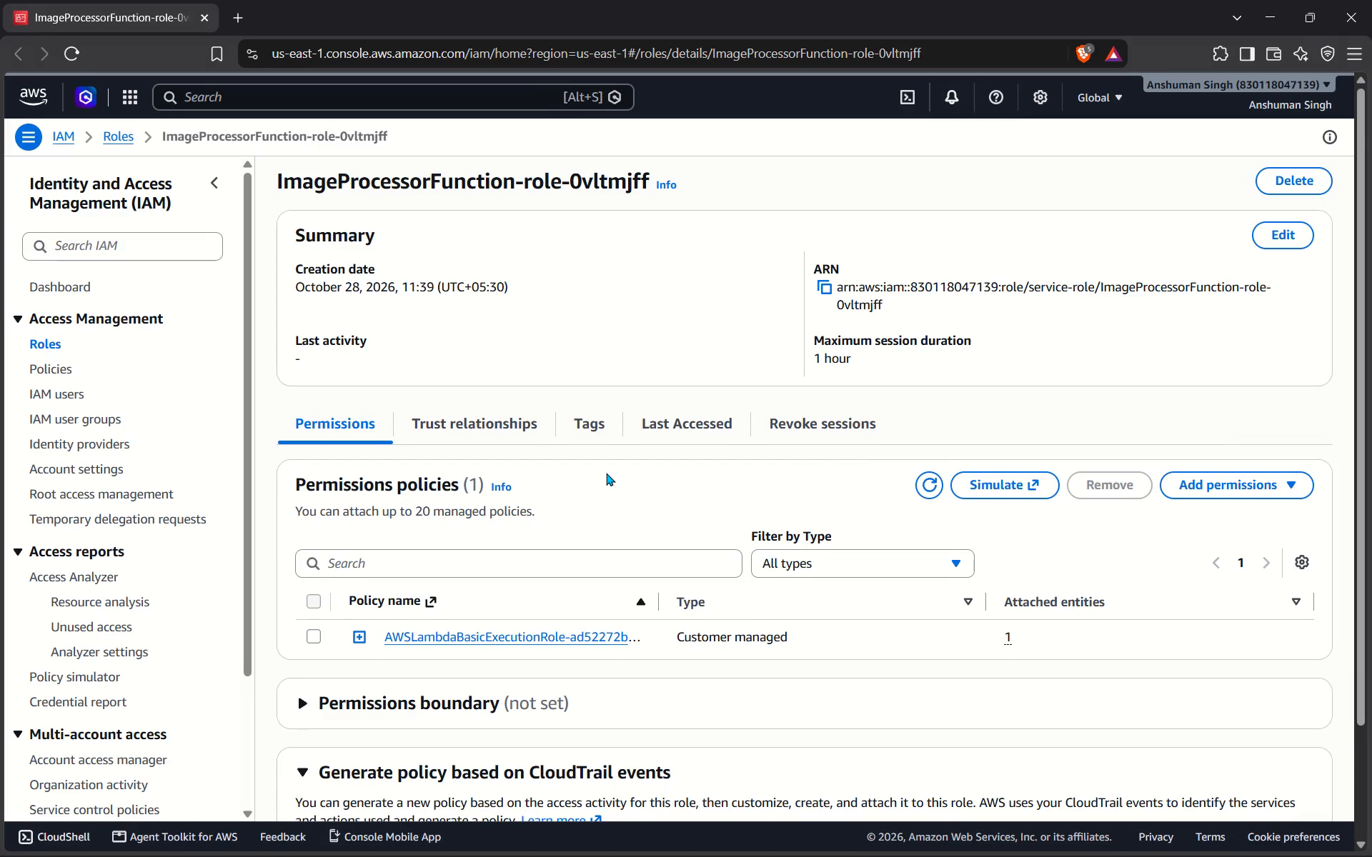
Start creating an inline policy for the function's execution role, using the JSON policy editor.
scroll(606, 473, "down", 1)
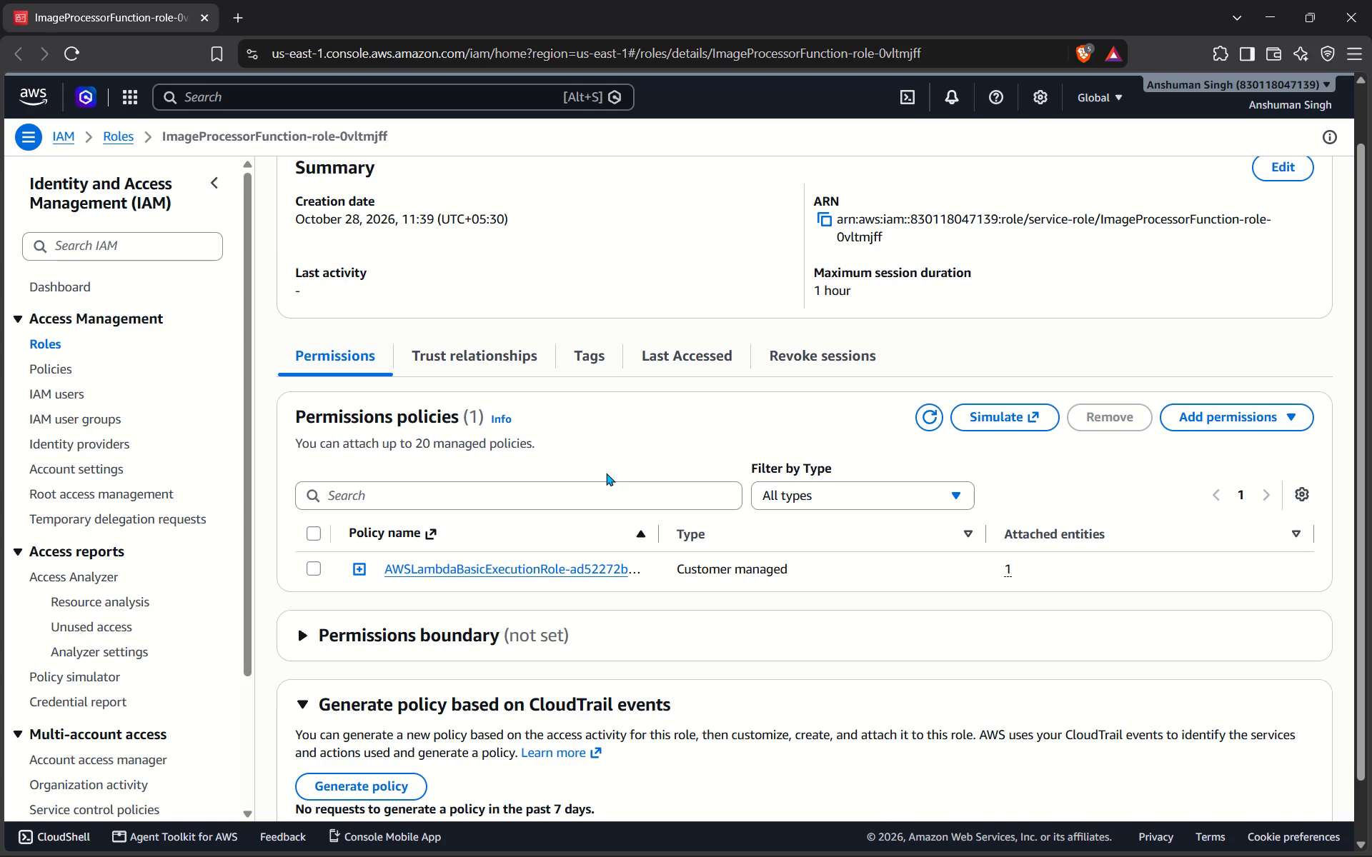
left_click(1241, 424)
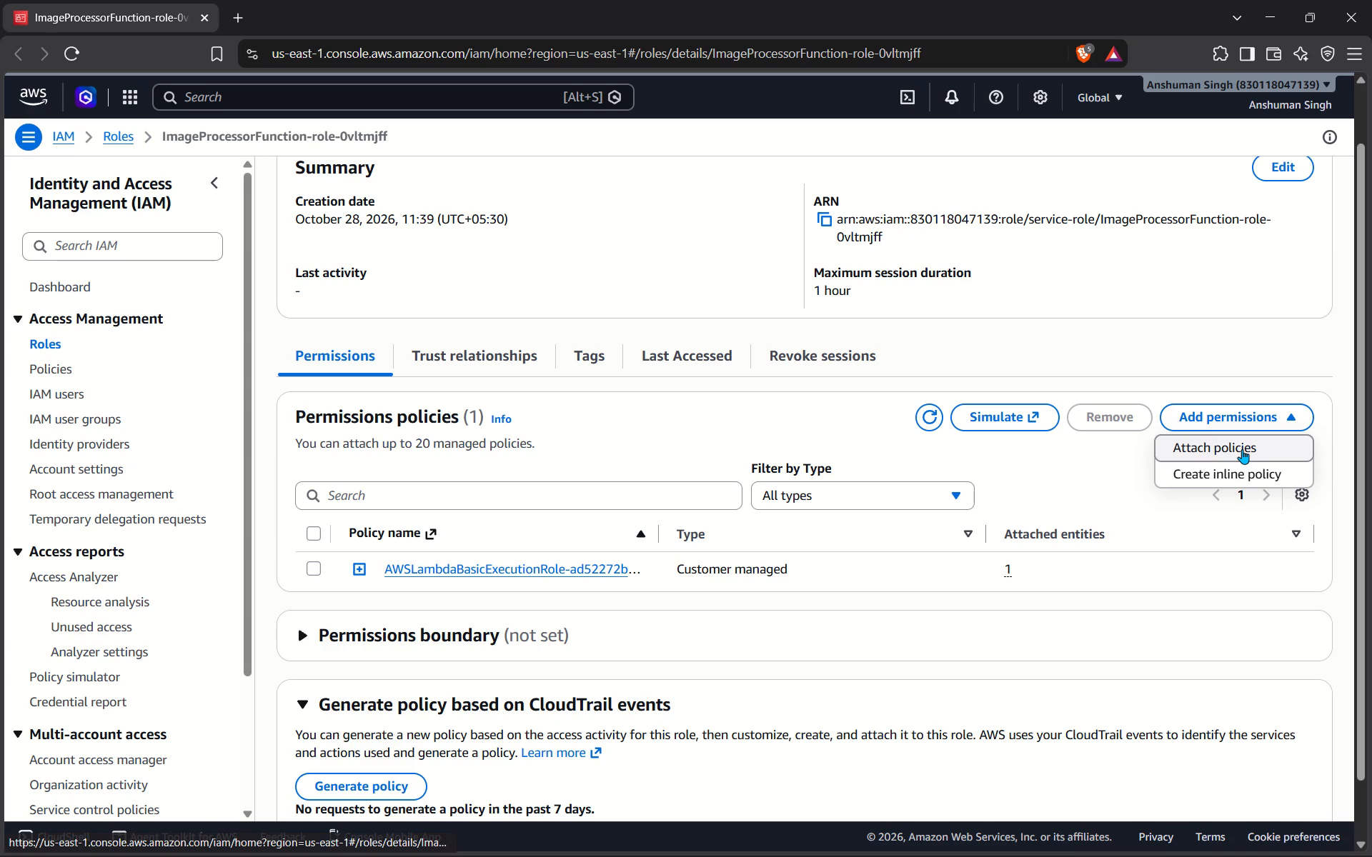
left_click(1250, 473)
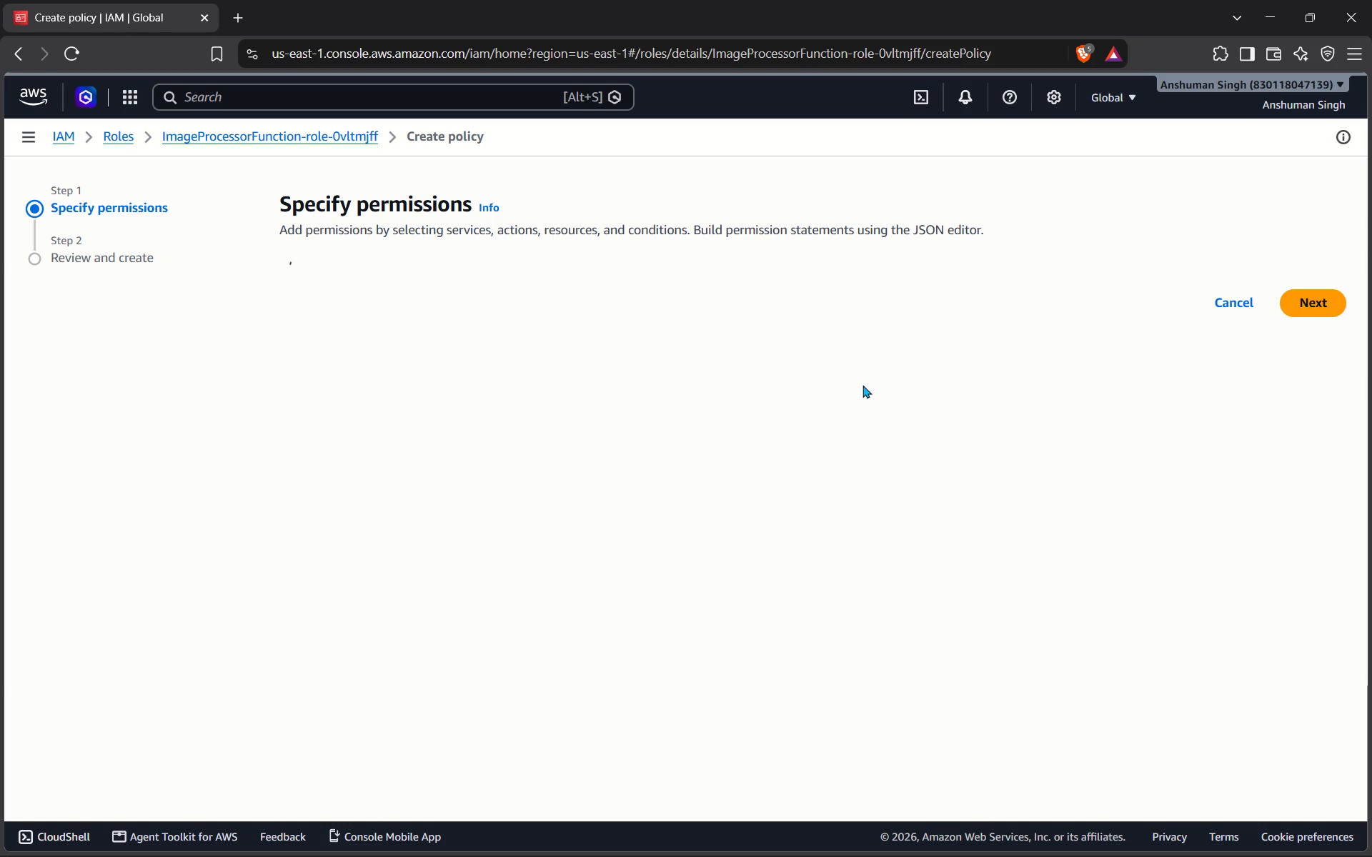
left_click(1115, 280)
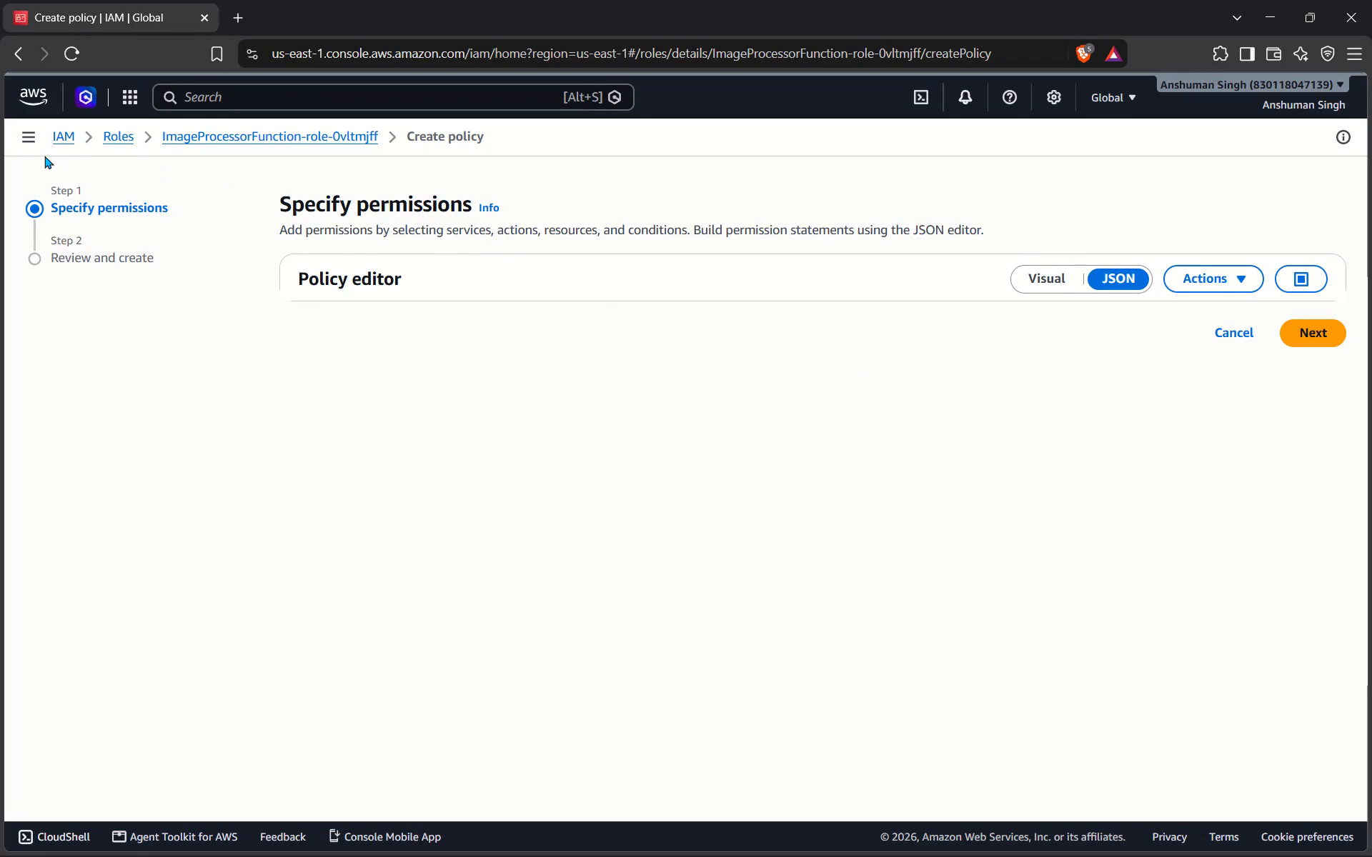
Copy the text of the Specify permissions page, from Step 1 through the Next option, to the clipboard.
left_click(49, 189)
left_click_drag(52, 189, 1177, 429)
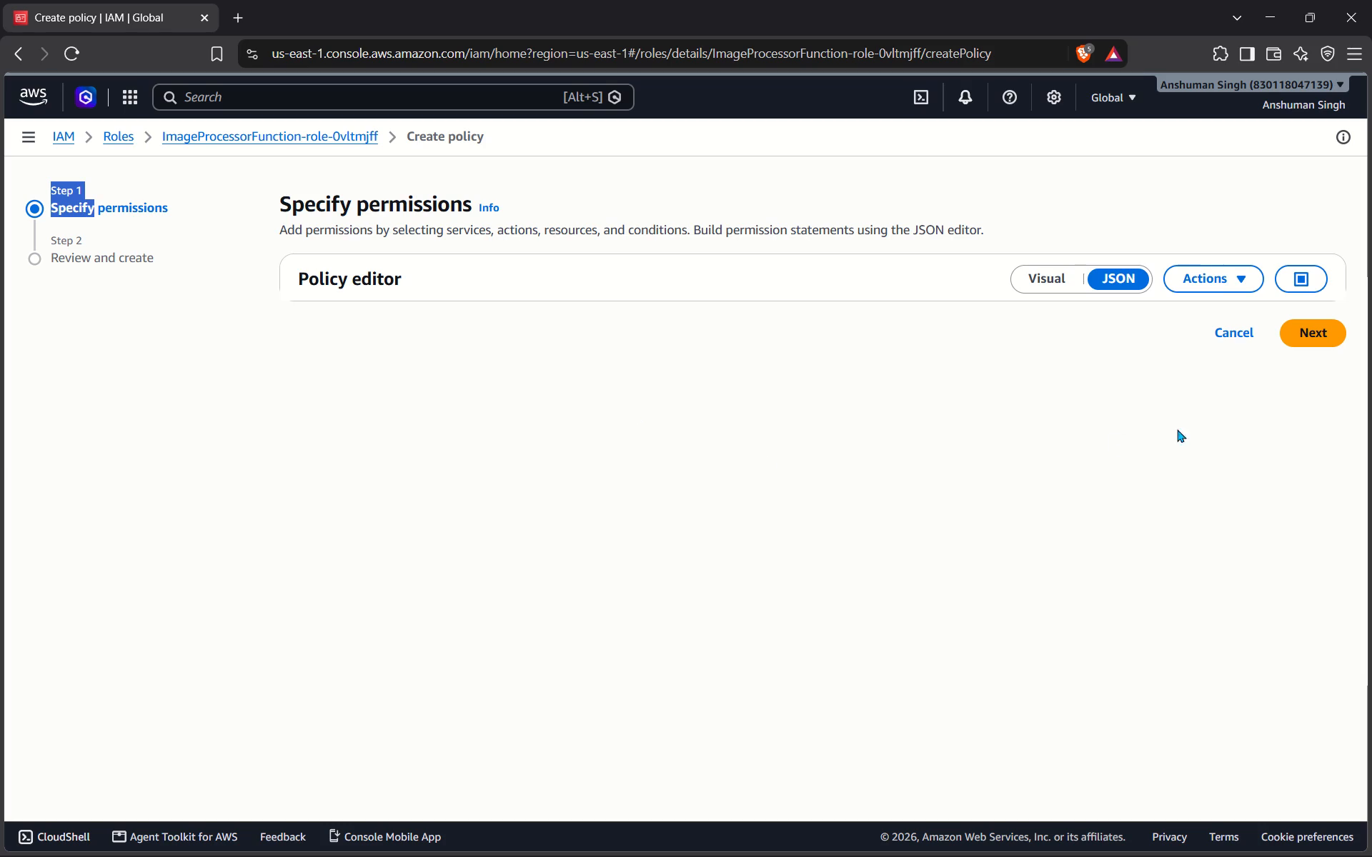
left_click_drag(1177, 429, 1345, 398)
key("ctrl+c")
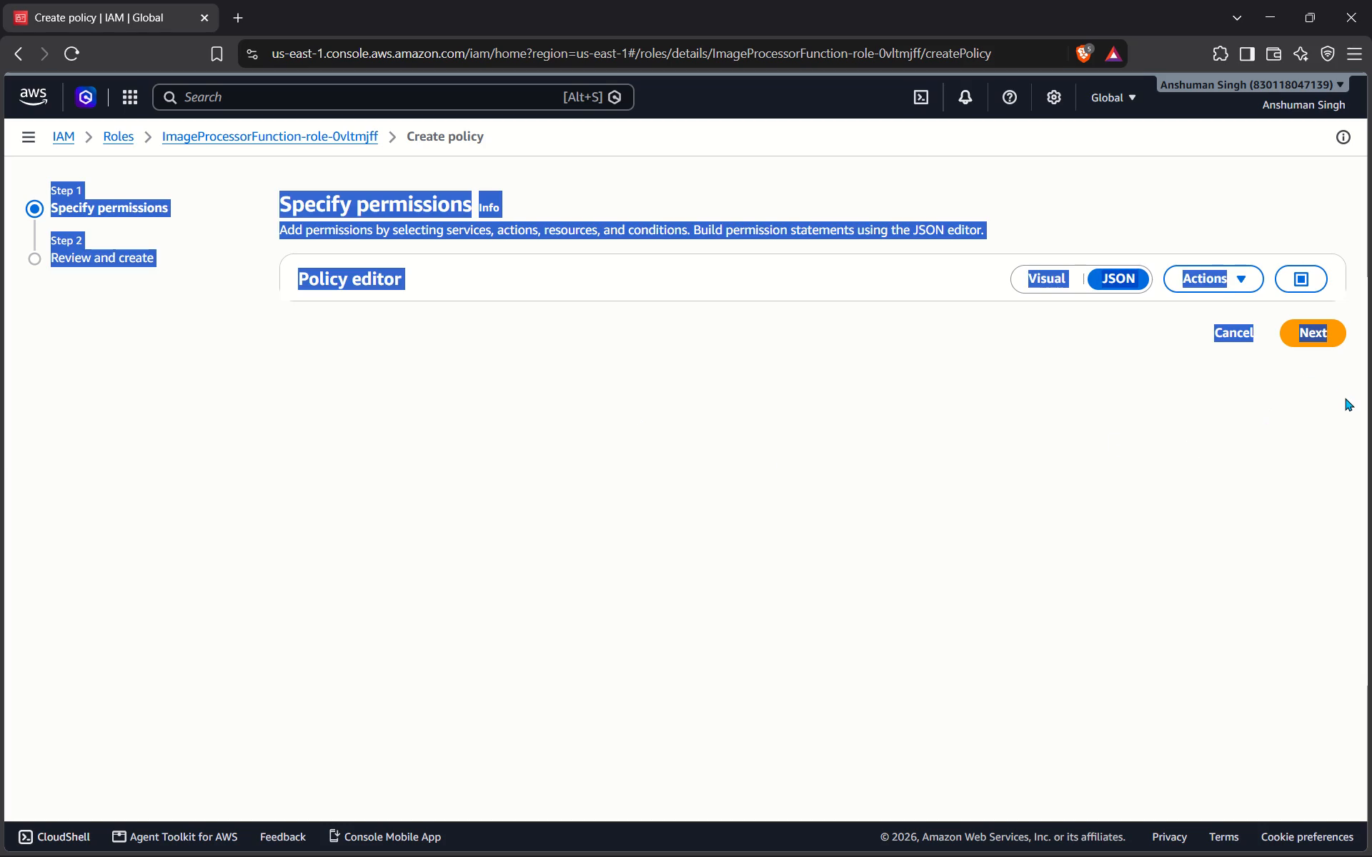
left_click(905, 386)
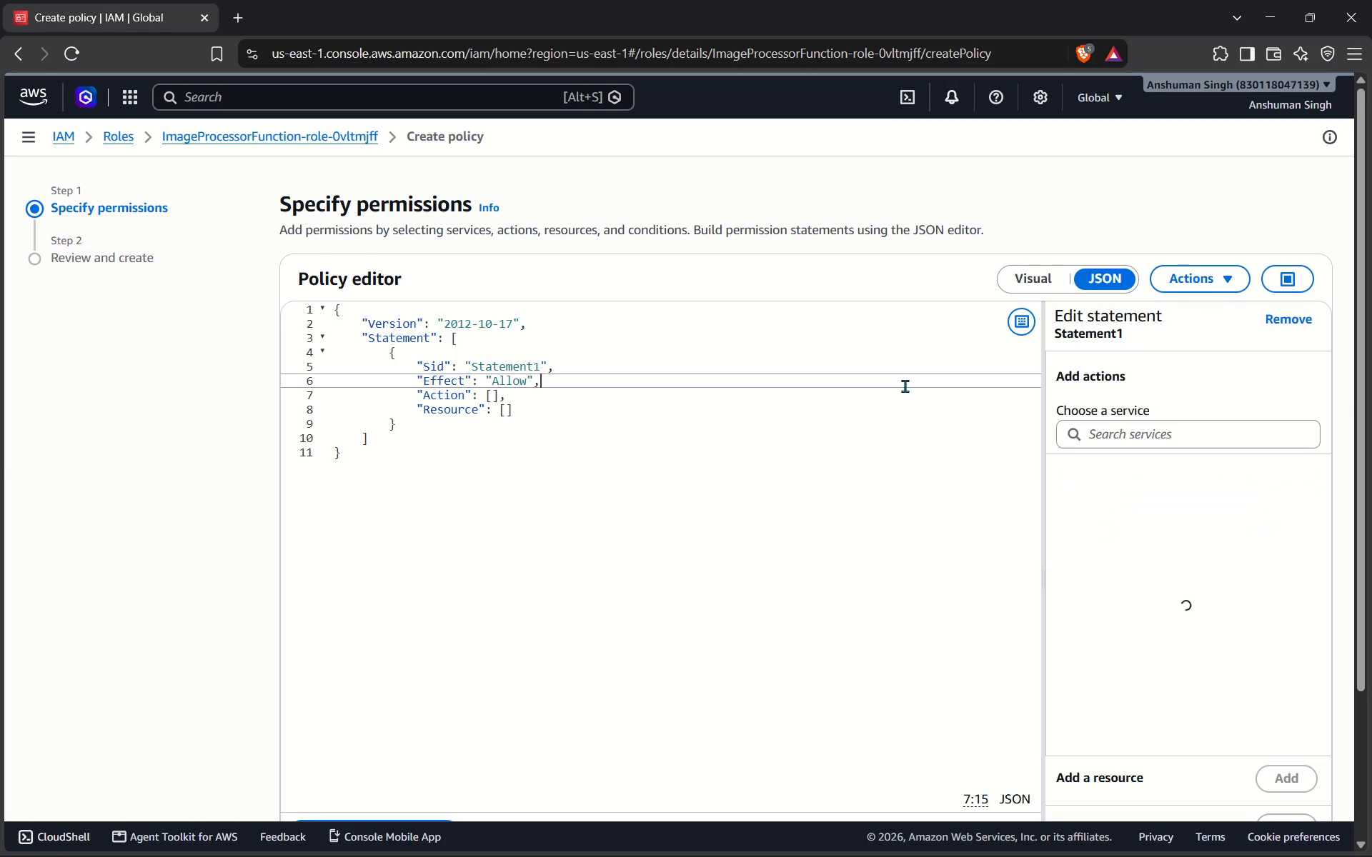
Copy the full text of the loaded Specify permissions page, from Step 1 down past the policy editor, to the clipboard.
left_click(969, 200)
scroll(893, 499, "down", 2)
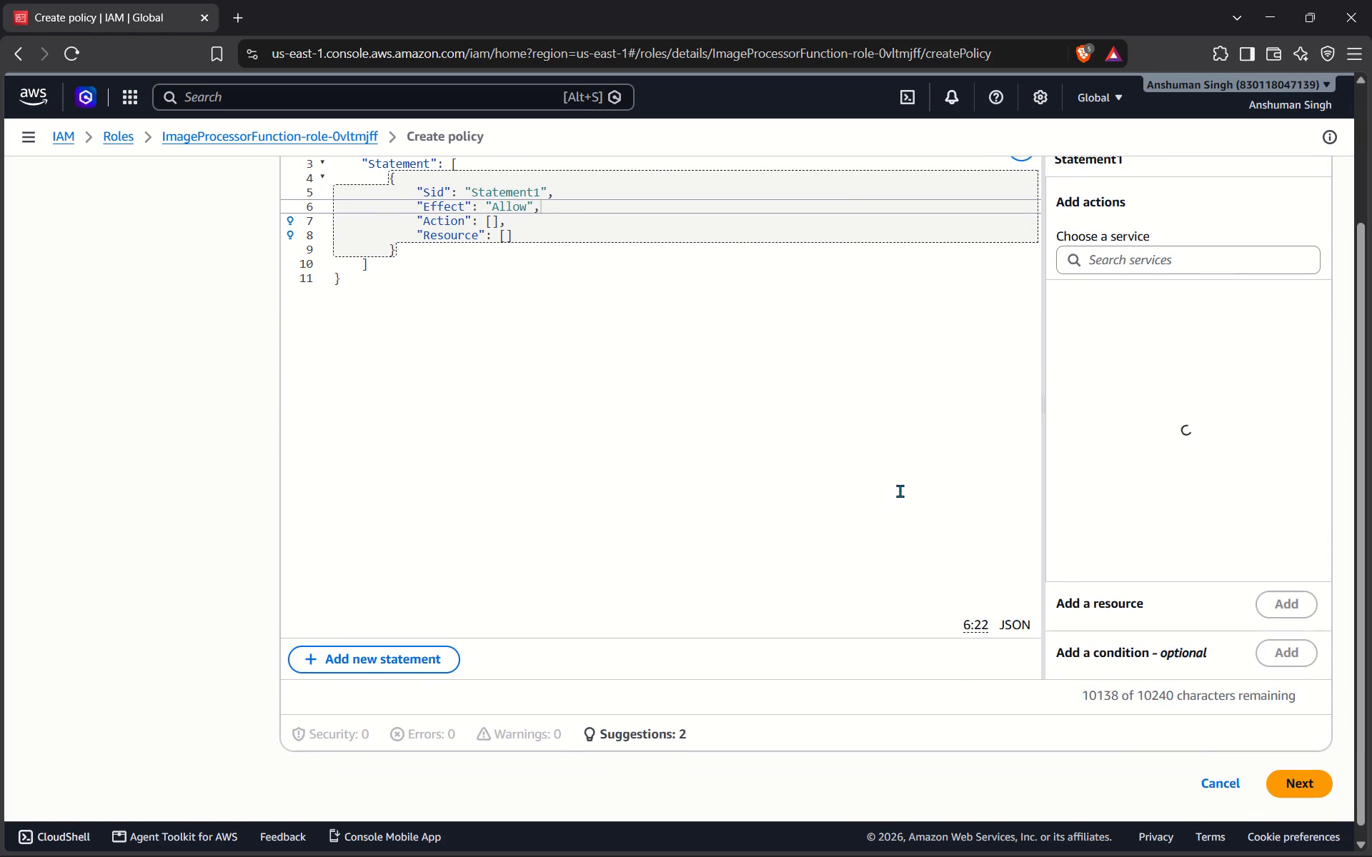
scroll(900, 491, "down", 5)
scroll(900, 491, "up", 5)
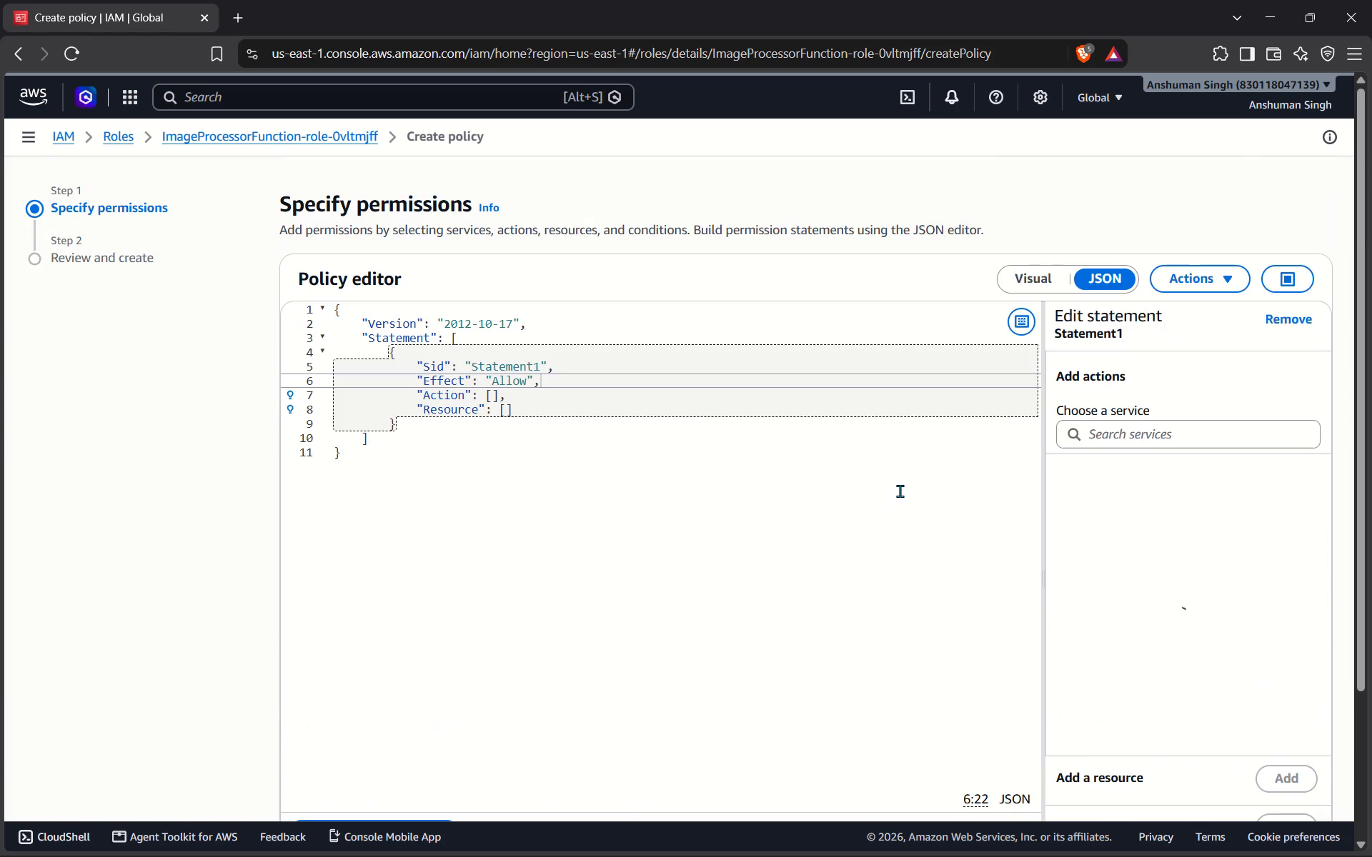
scroll(900, 491, "down", 4)
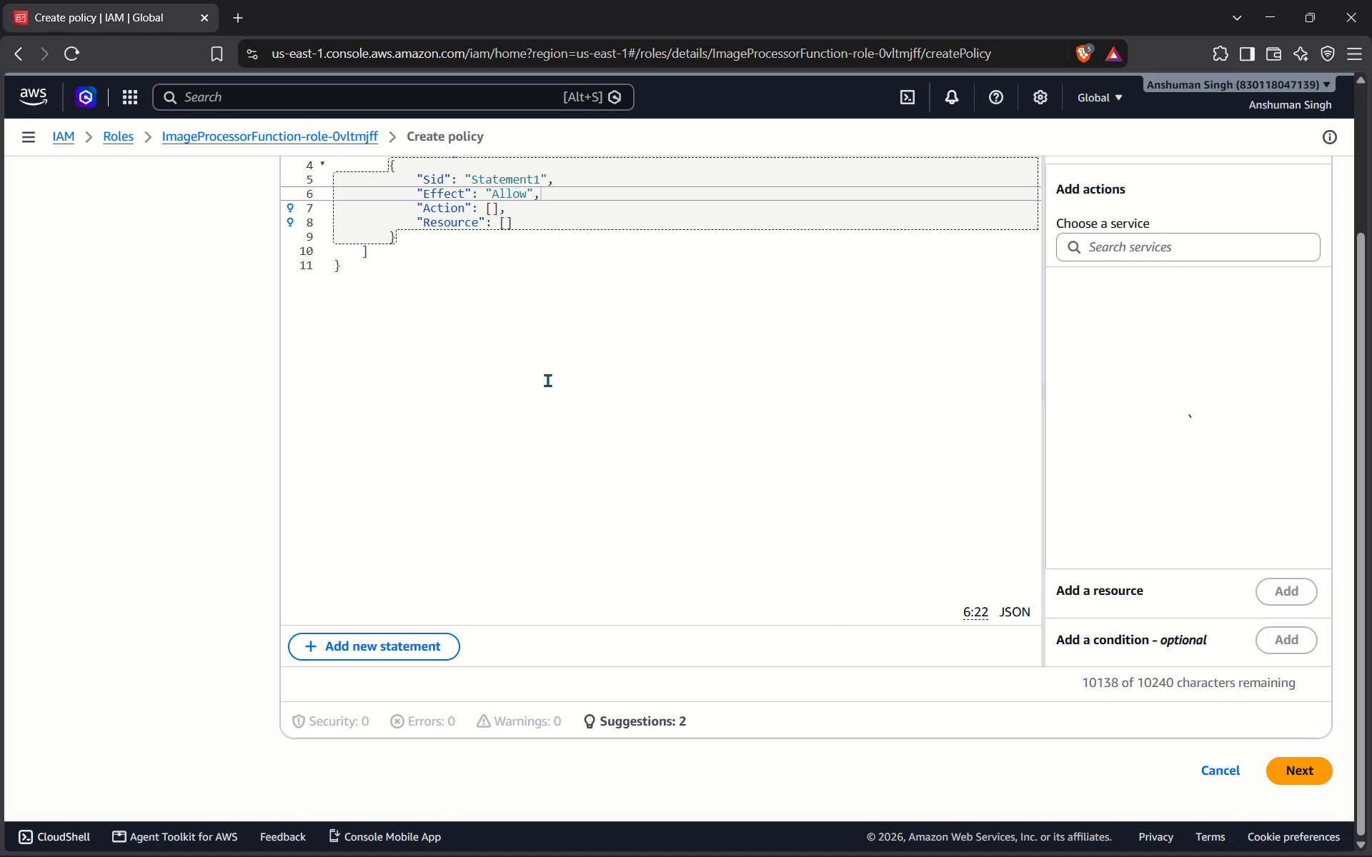
scroll(547, 380, "up", 4)
left_click_drag(52, 189, 1301, 625)
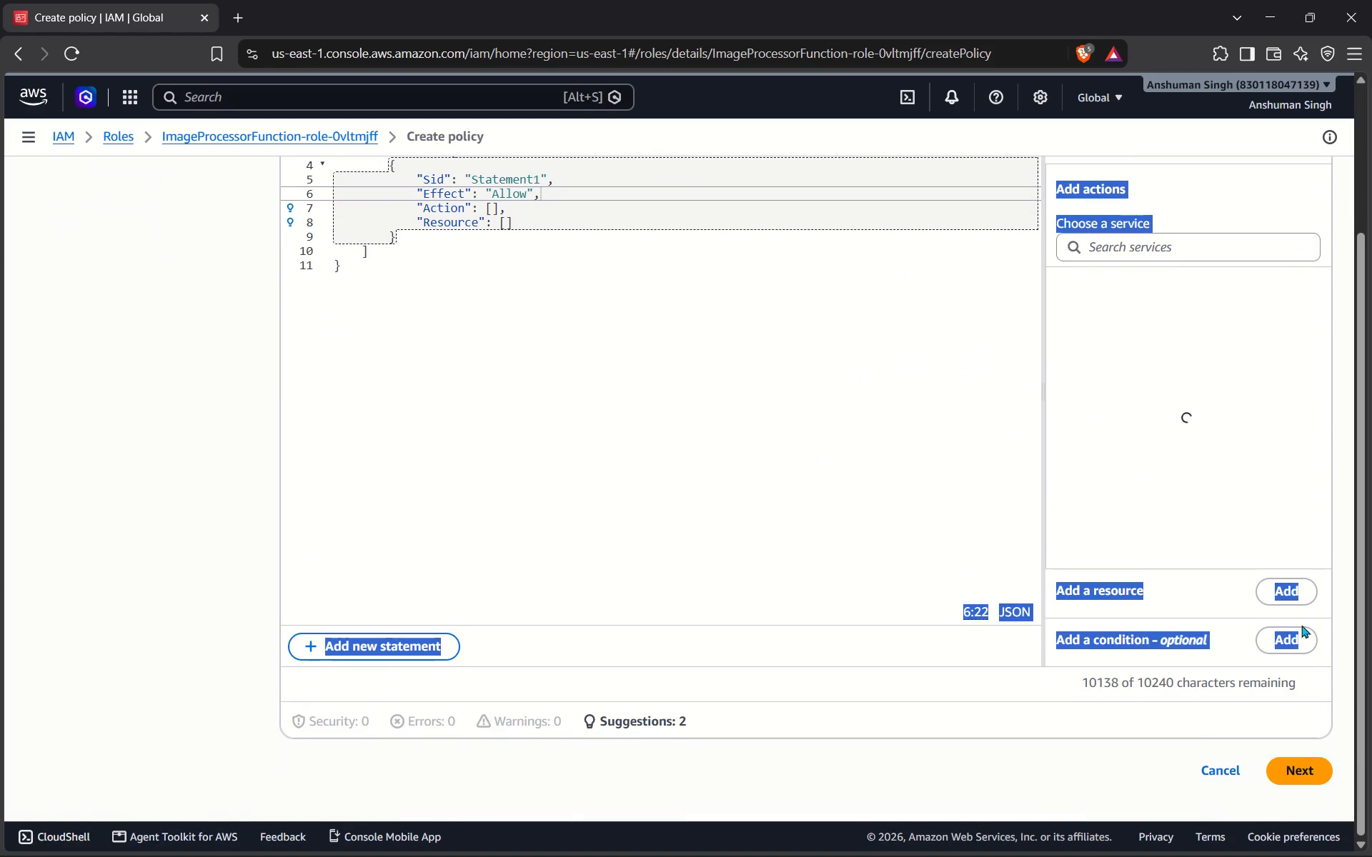
left_click_drag(1301, 625, 1364, 752)
key("ctrl+c")
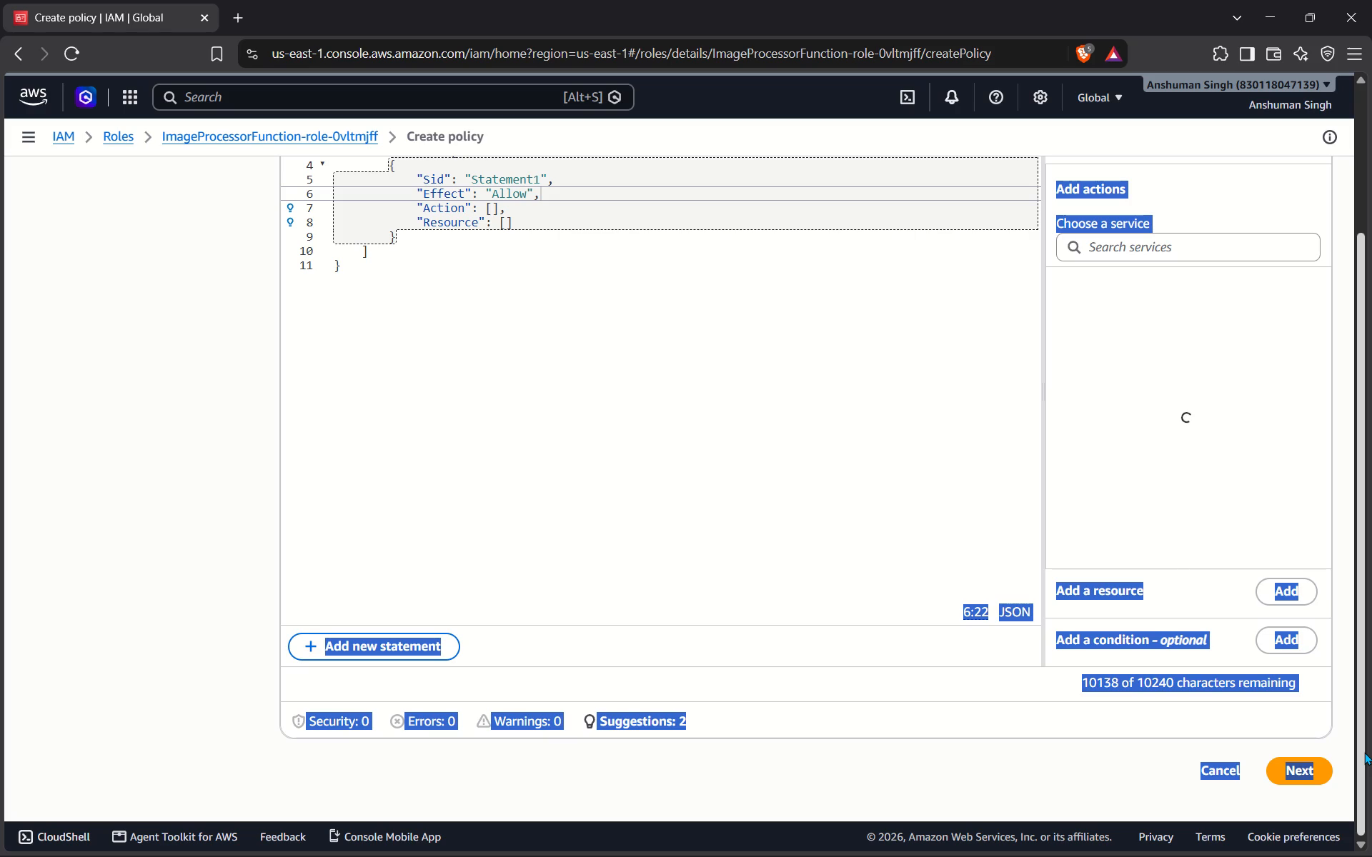
left_click(953, 553)
Replace the default policy JSON with the prepared AccessUploadedImages (S3 get/put on image-ai-lab-678 uploads and results), AnalyzeImages (rekognition:DetectLabels) and SendInvalidImageAlerts (sns:Publish to ImageValidationAlerts) statements.
scroll(953, 553, "up", 4)
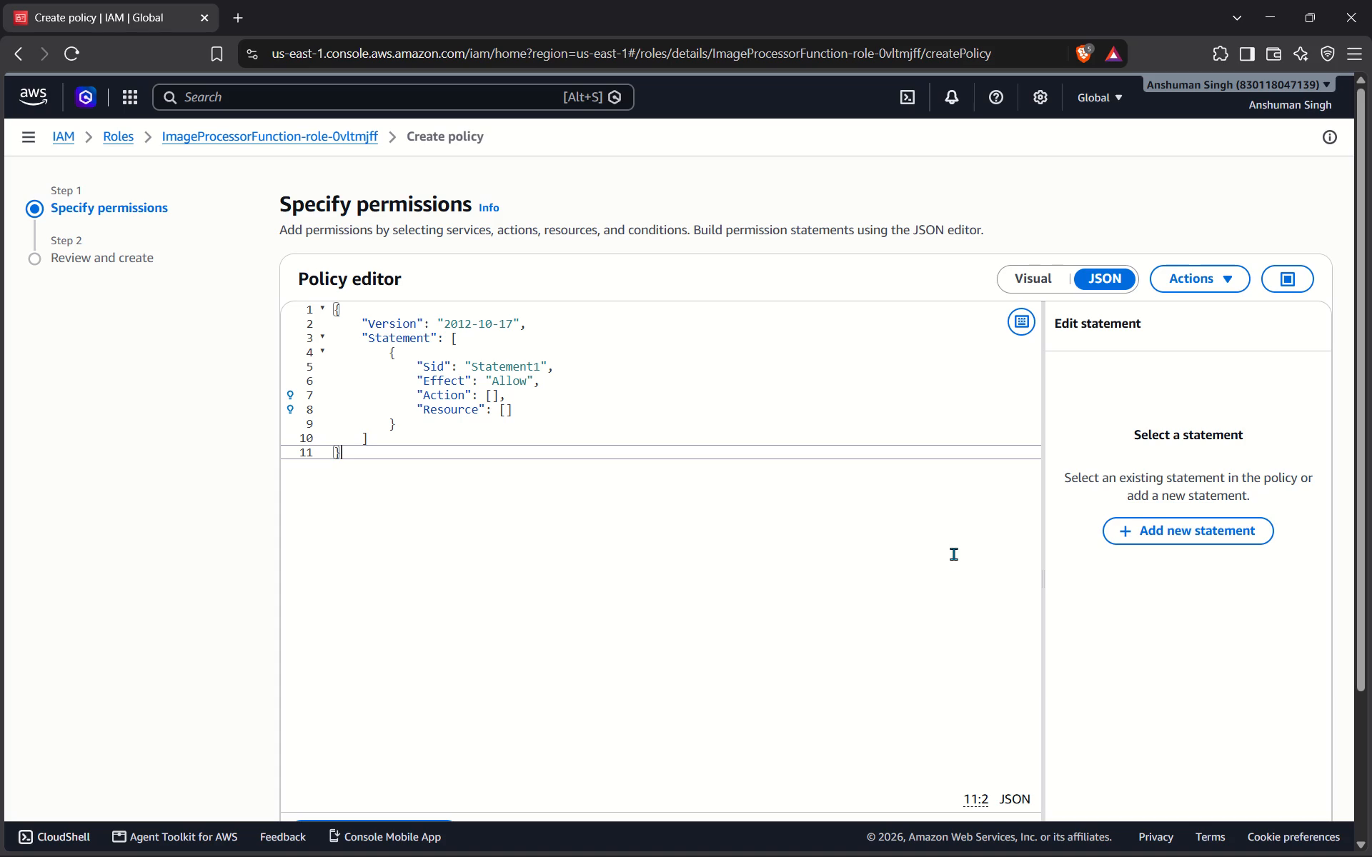
left_click(750, 481)
key("ctrl+a")
key("BackSpace")
key("ctrl+v")
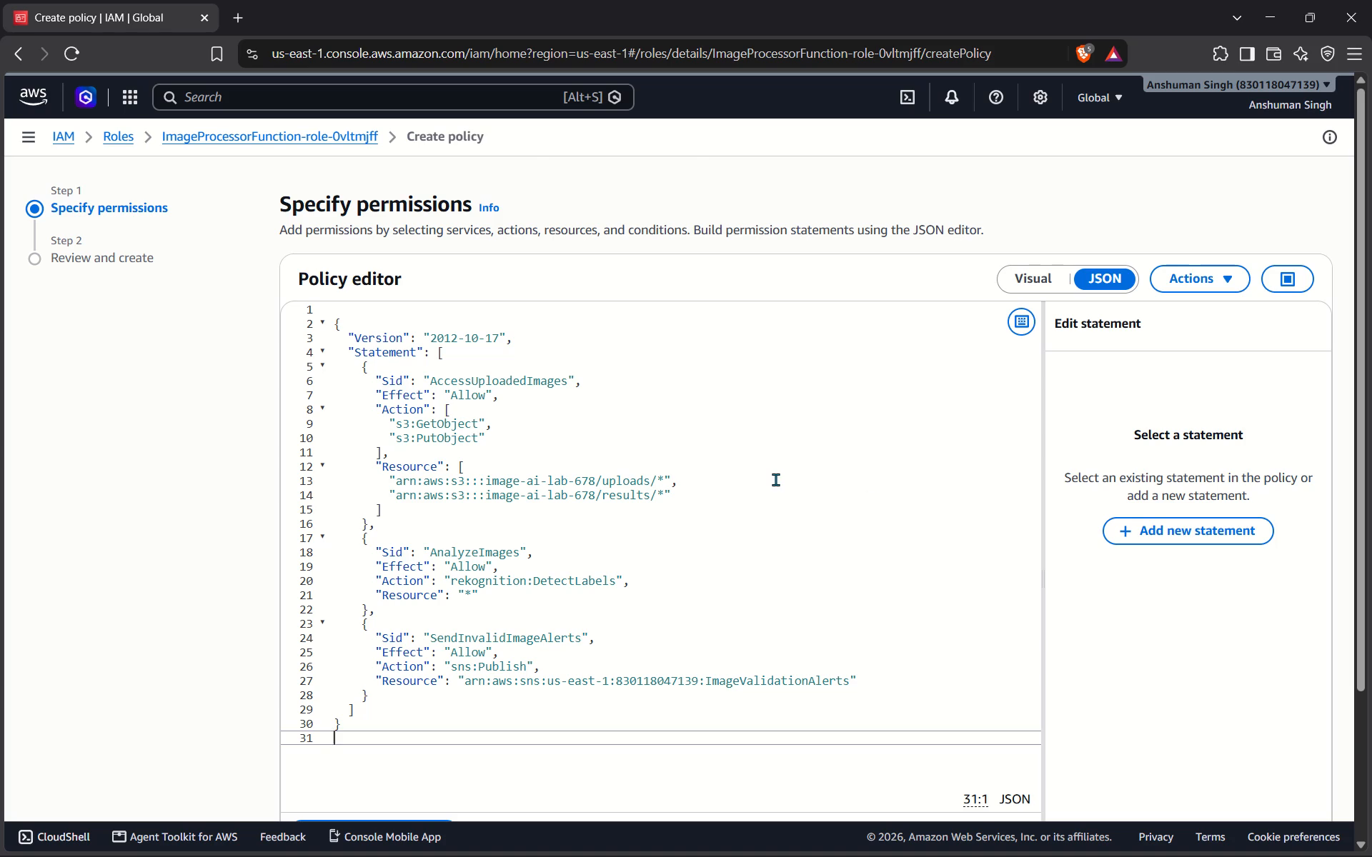
Check the pasted policy JSON from start to end and proceed to the Review and create stage.
scroll(775, 479, "down", 4)
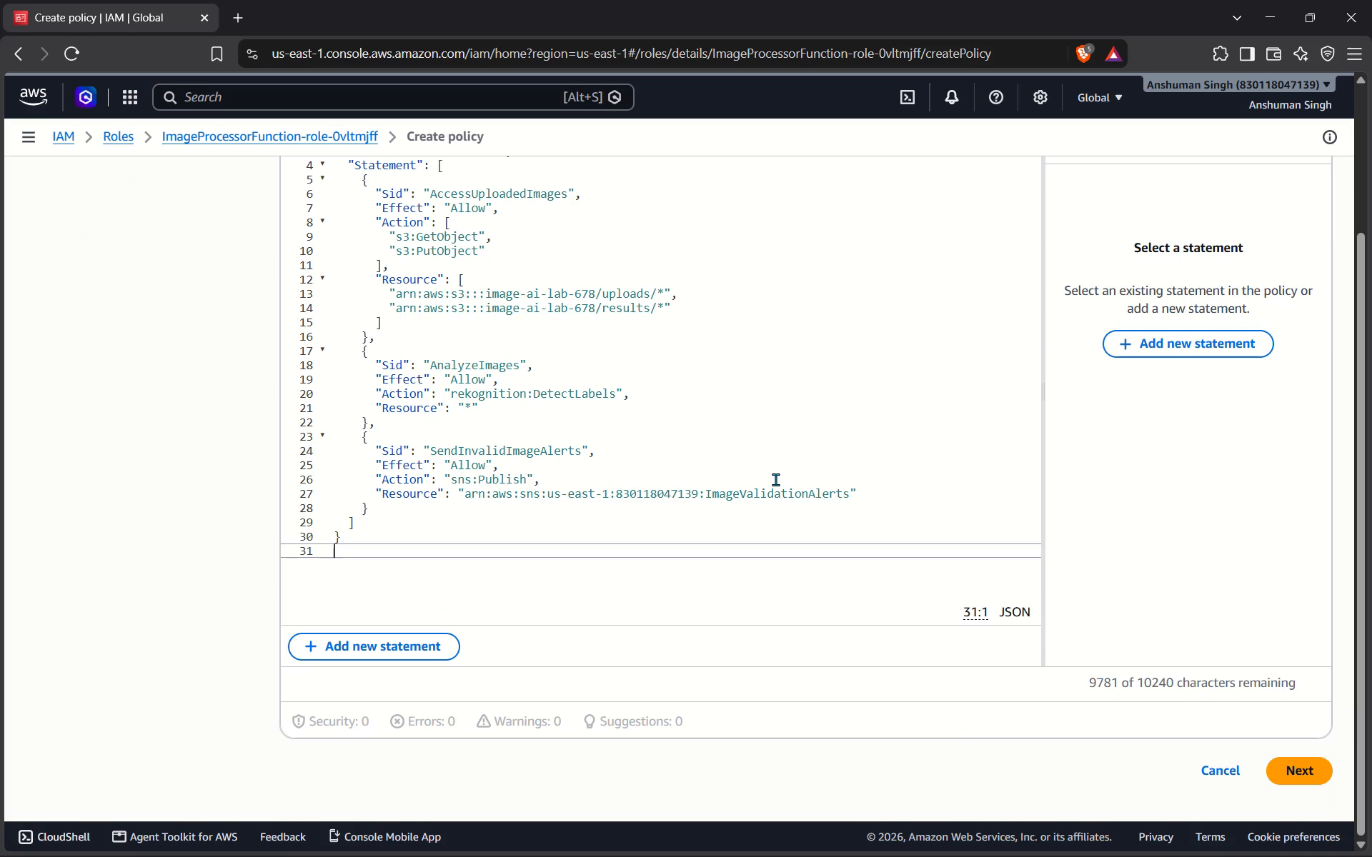
scroll(775, 479, "up", 5)
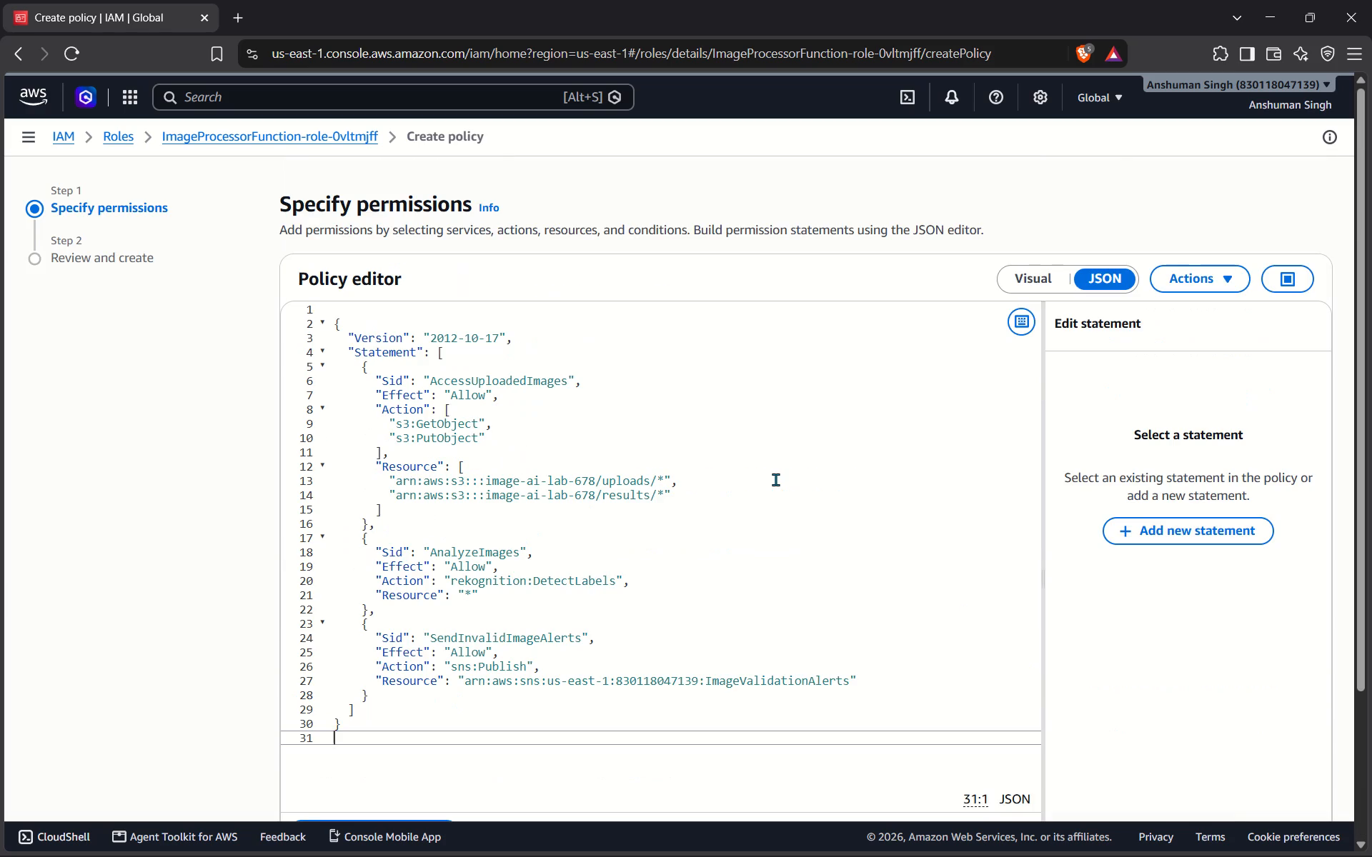
scroll(775, 479, "down", 2)
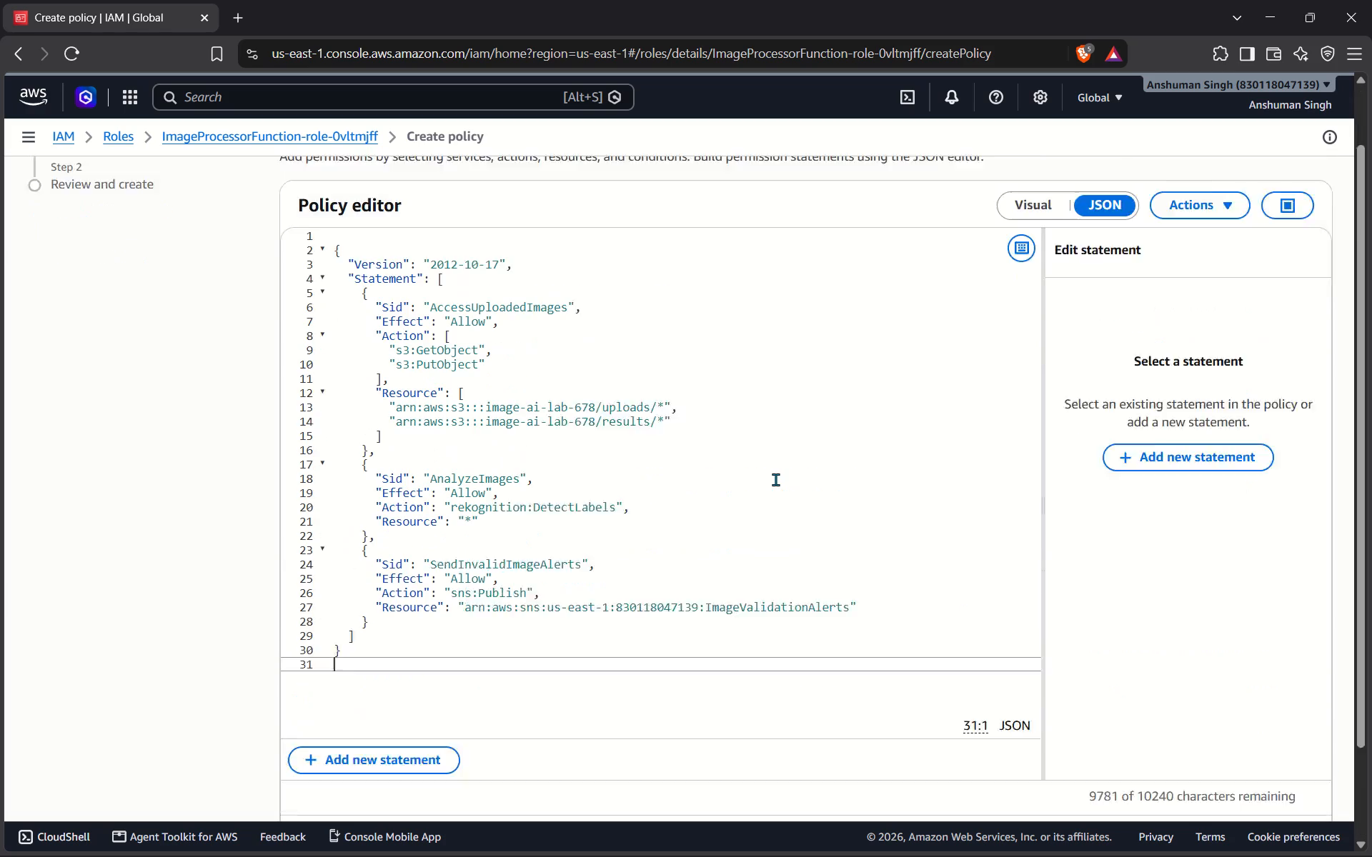
scroll(775, 479, "down", 1)
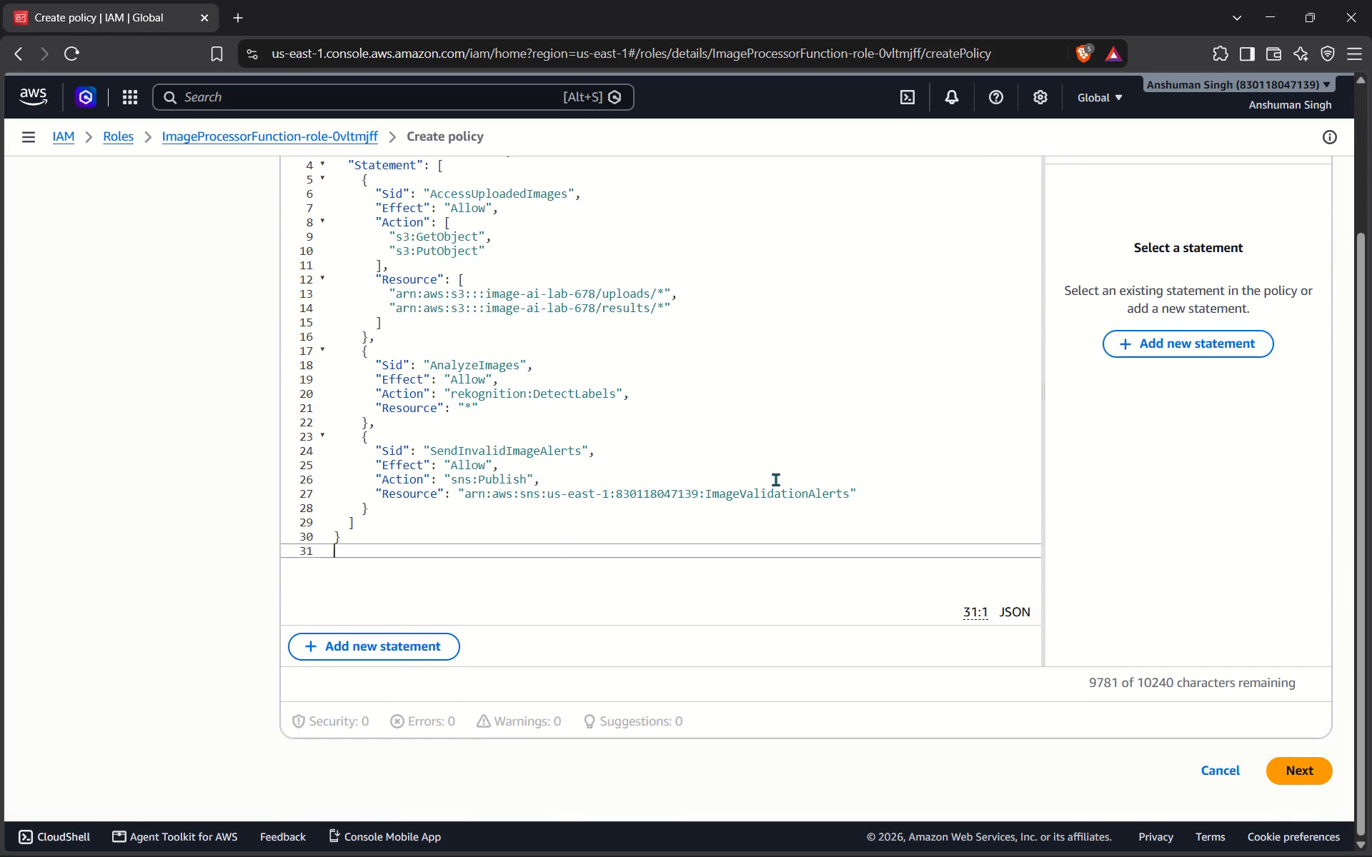
left_click(1304, 771)
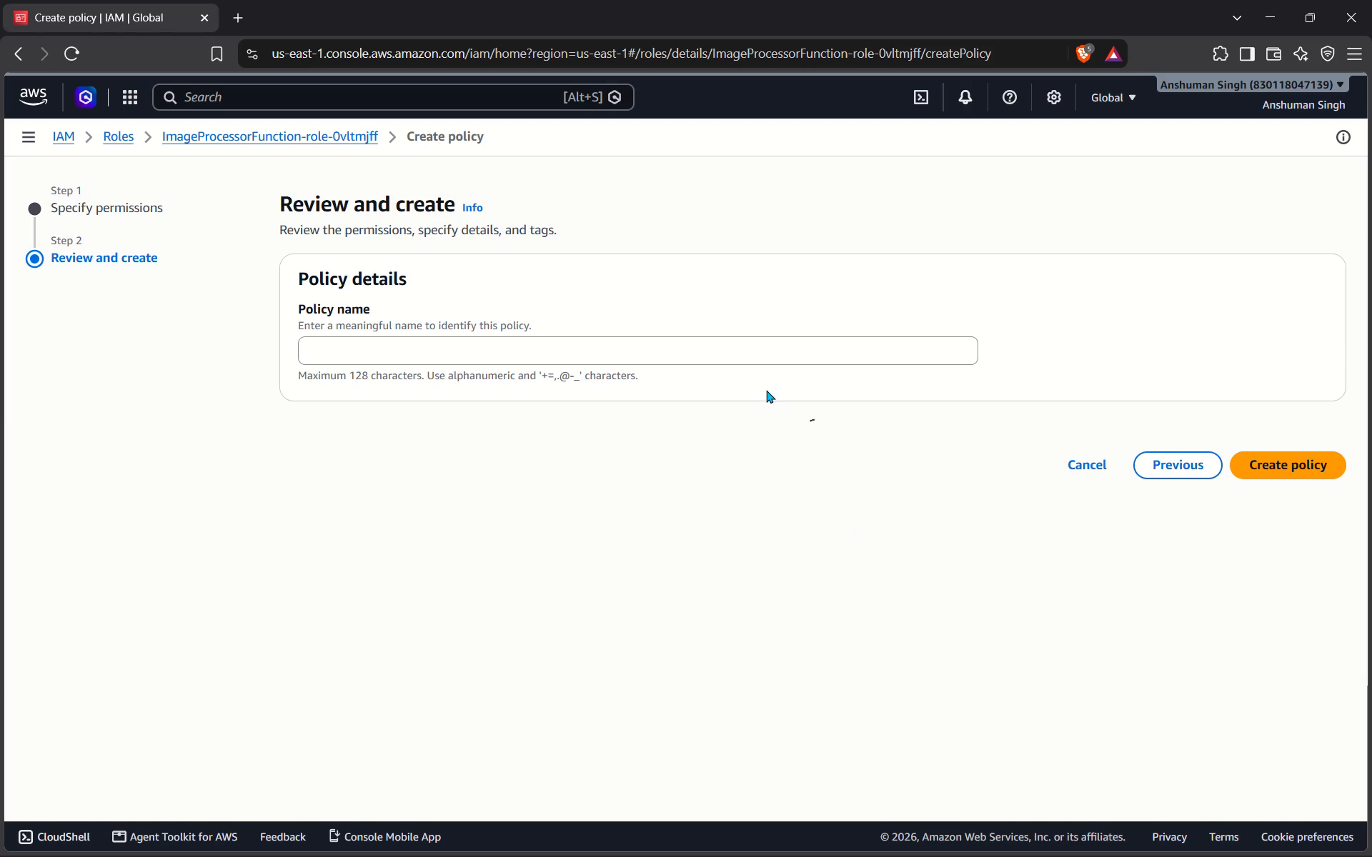
Name the inline policy ImageProcessorAccessPolicy.
left_click(749, 347)
key("ctrl+v")
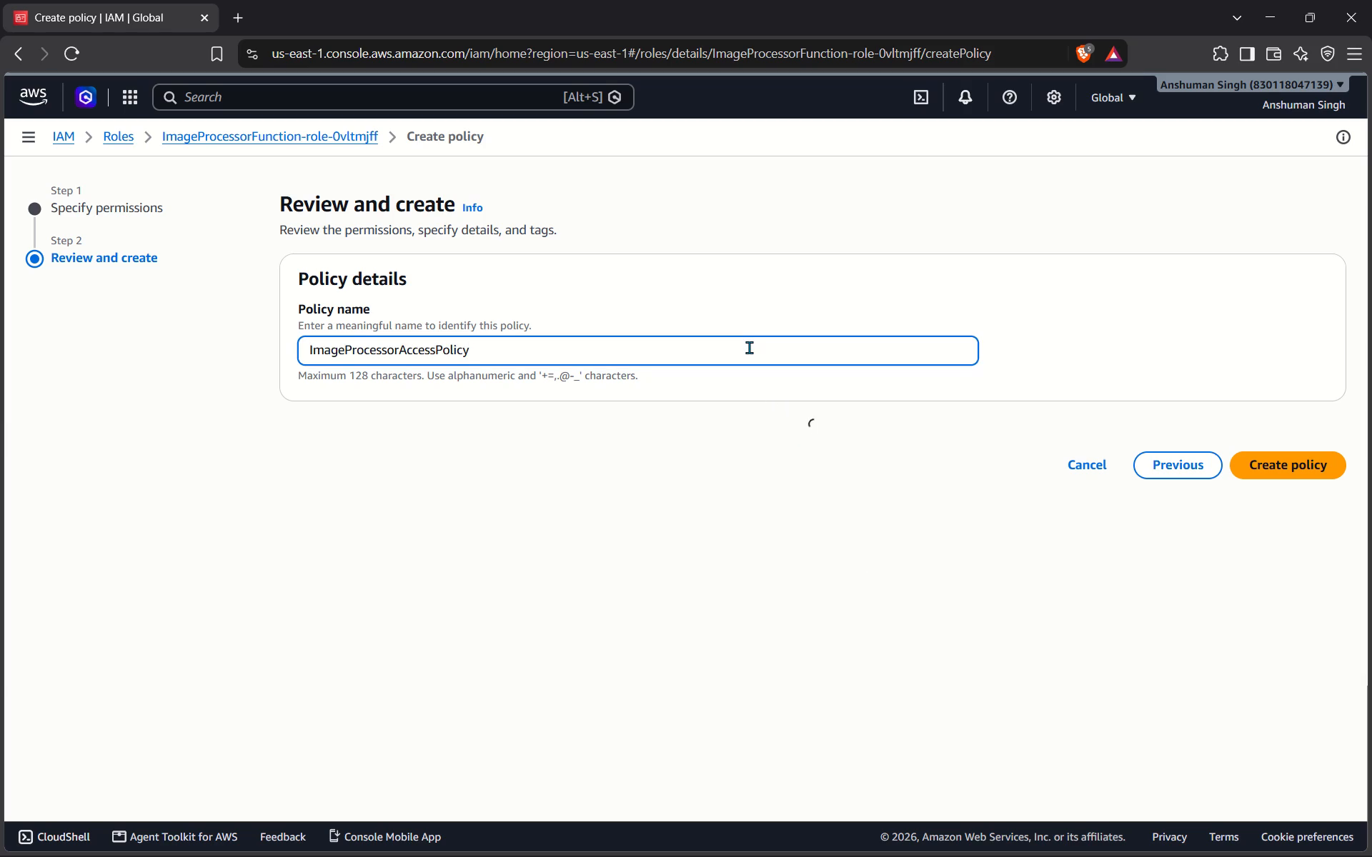
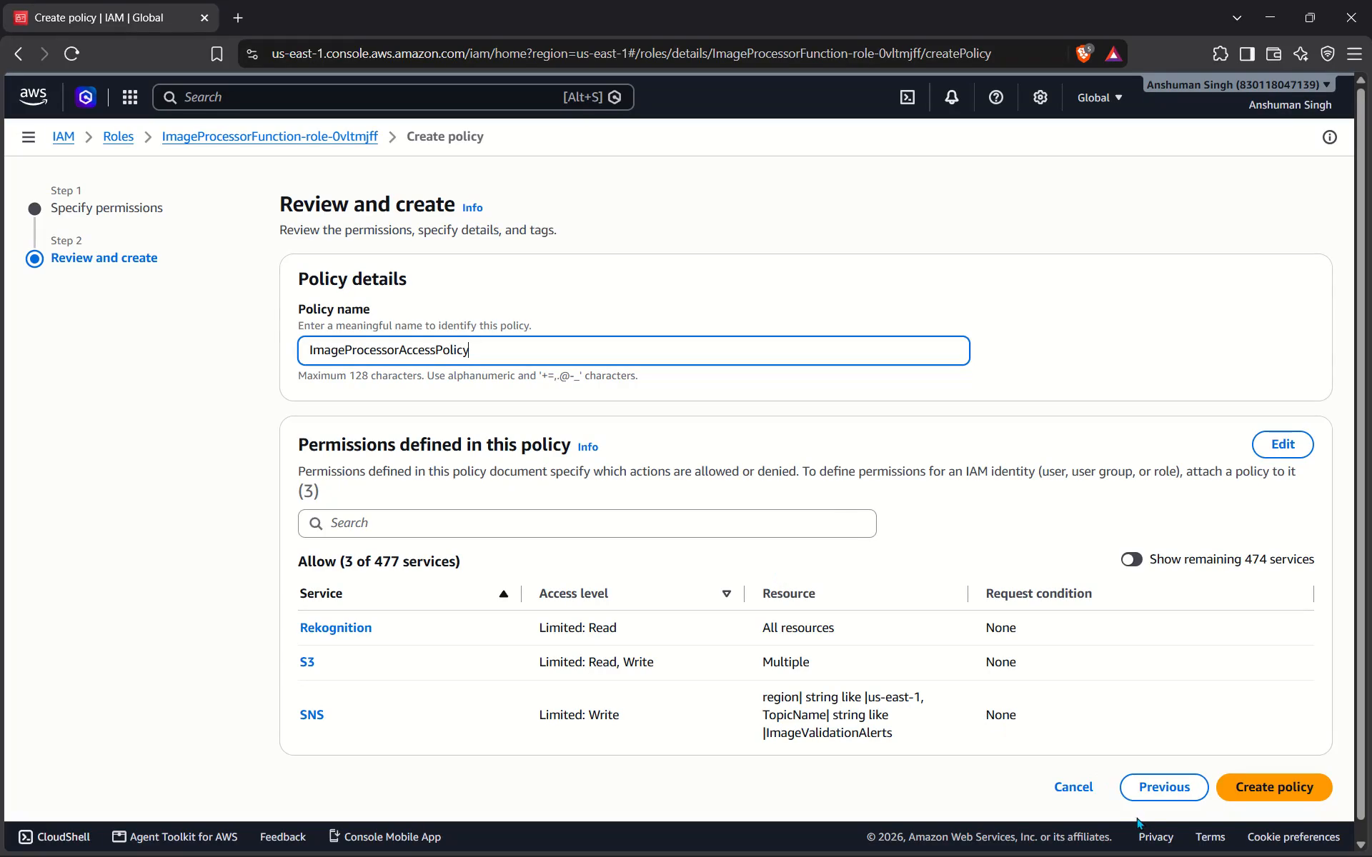
Return to Specify permissions and replace the policy JSON with the prepared version that uses InvokeSageMakerModel (sagemaker:InvokeEndpoint on us-east-1 endpoint/*) instead of AnalyzeImages.
left_click(1136, 786)
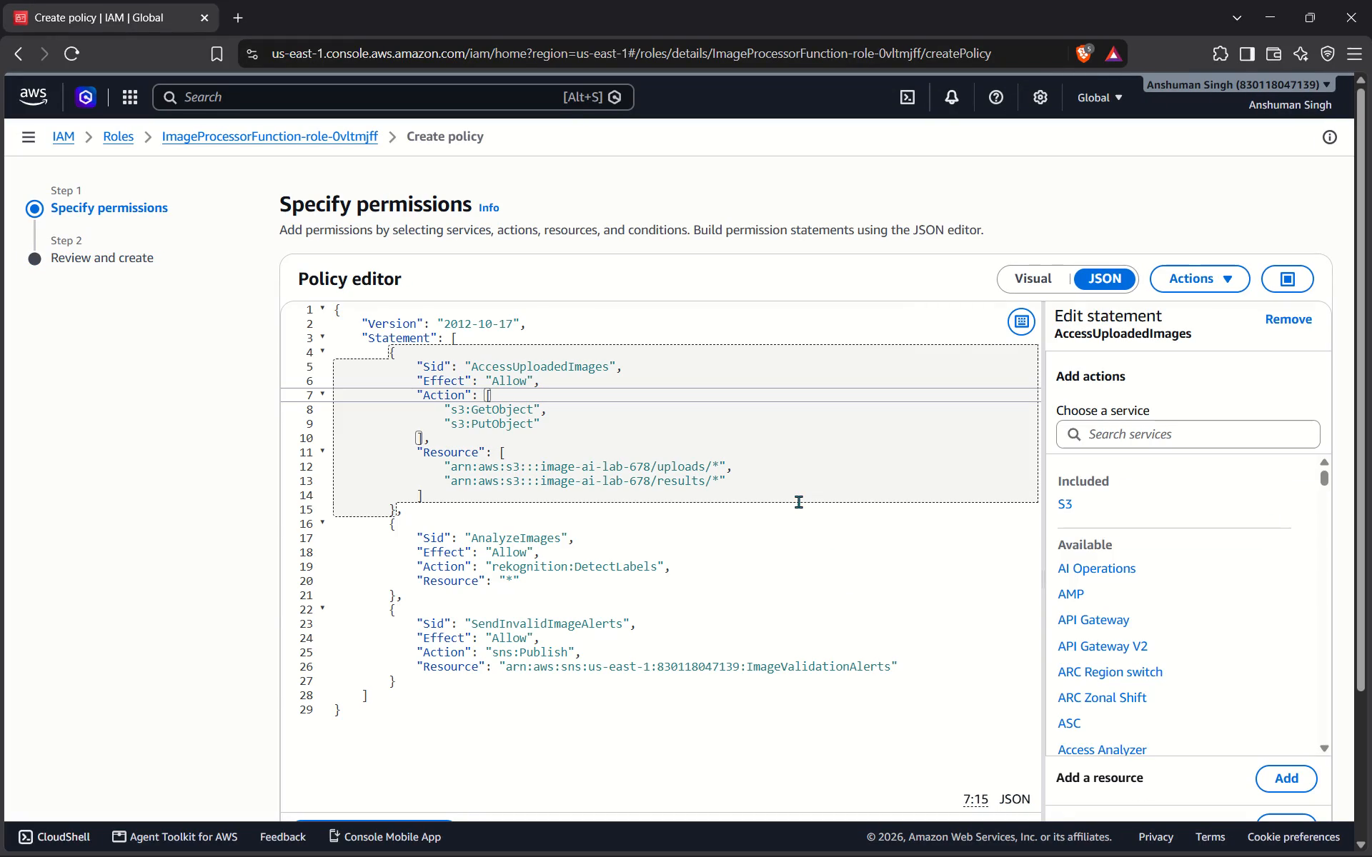
left_click(849, 603)
key("ctrl+a")
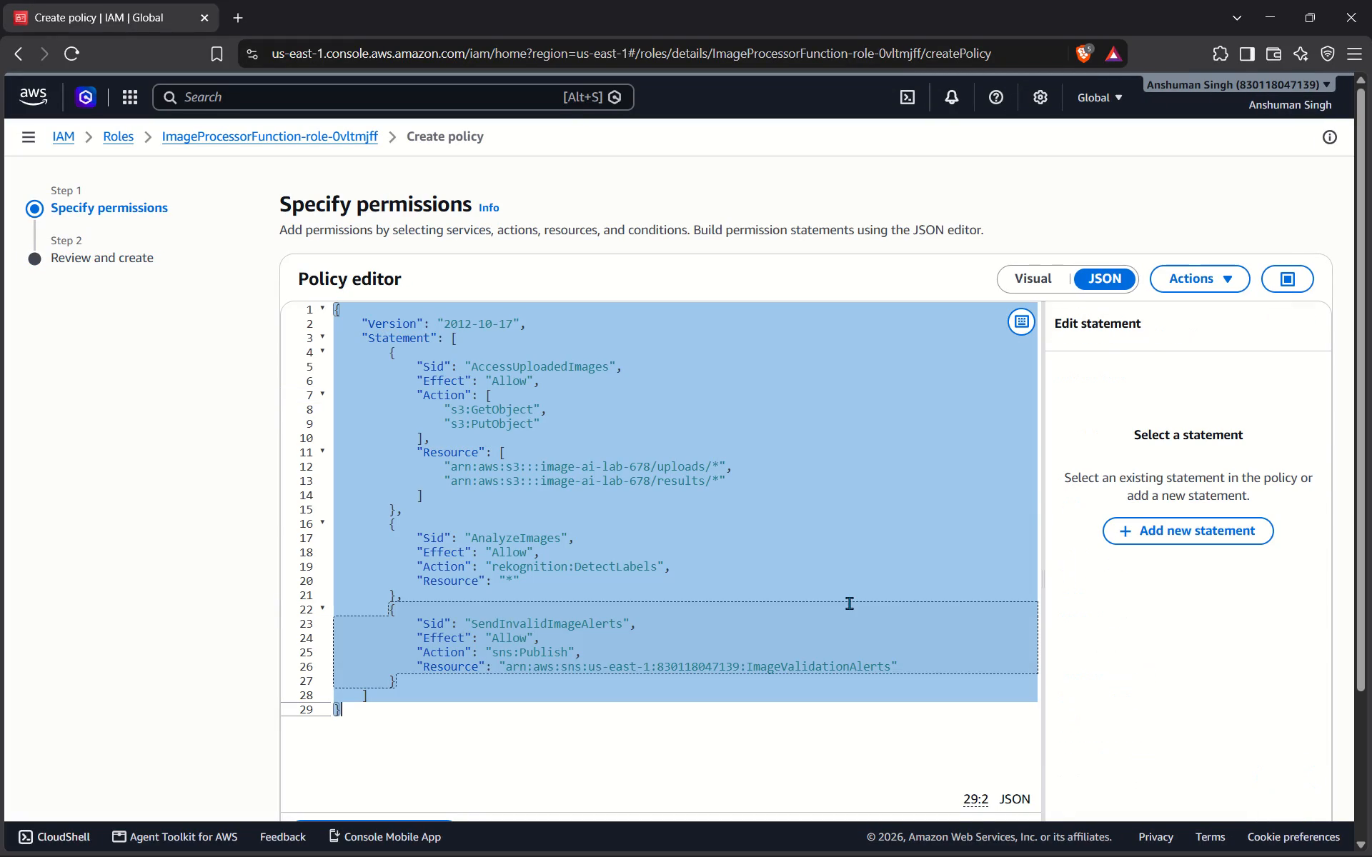
key("BackSpace")
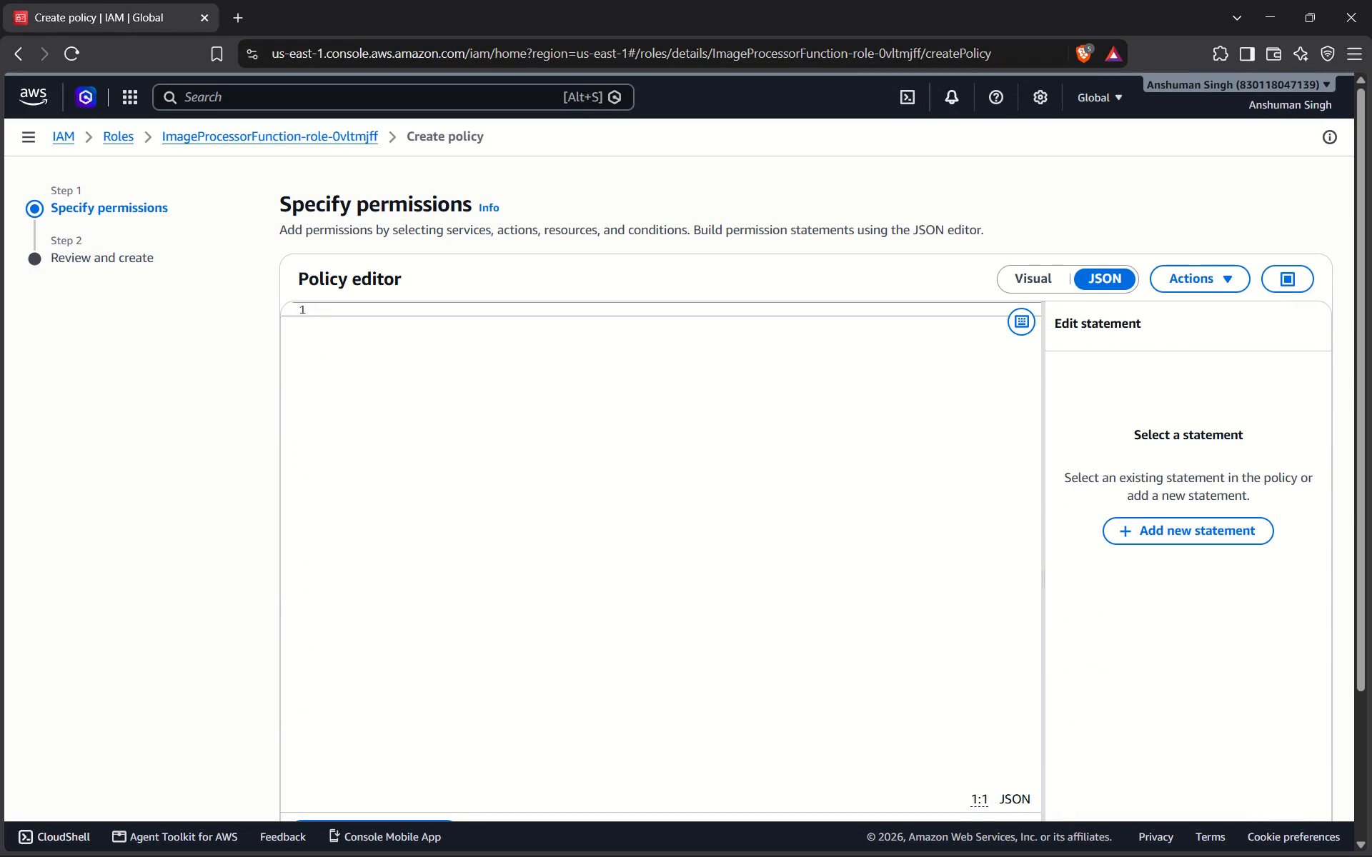
key("ctrl+v")
scroll(849, 603, "down", 4)
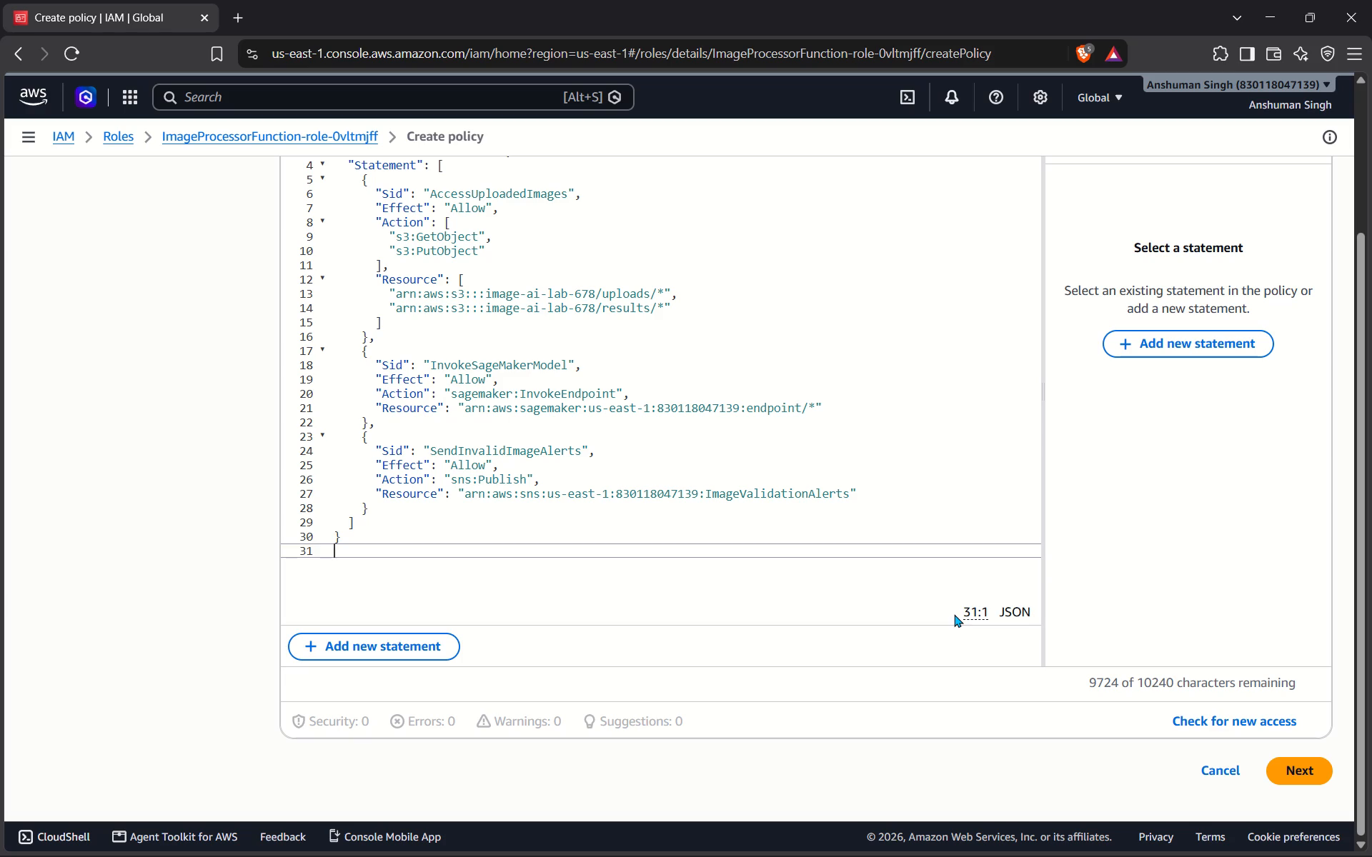
scroll(954, 614, "up", 6)
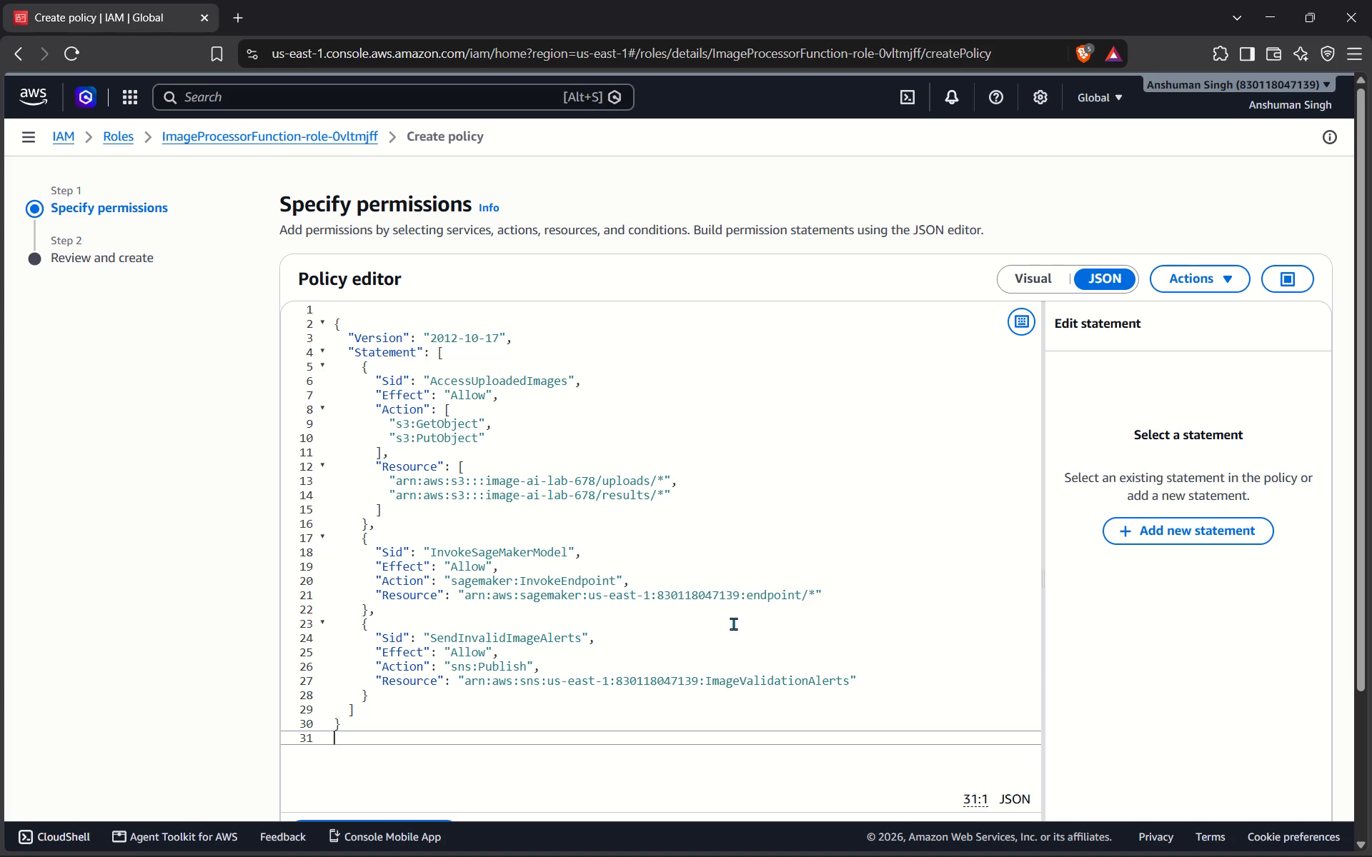
scroll(857, 576, "down", 4)
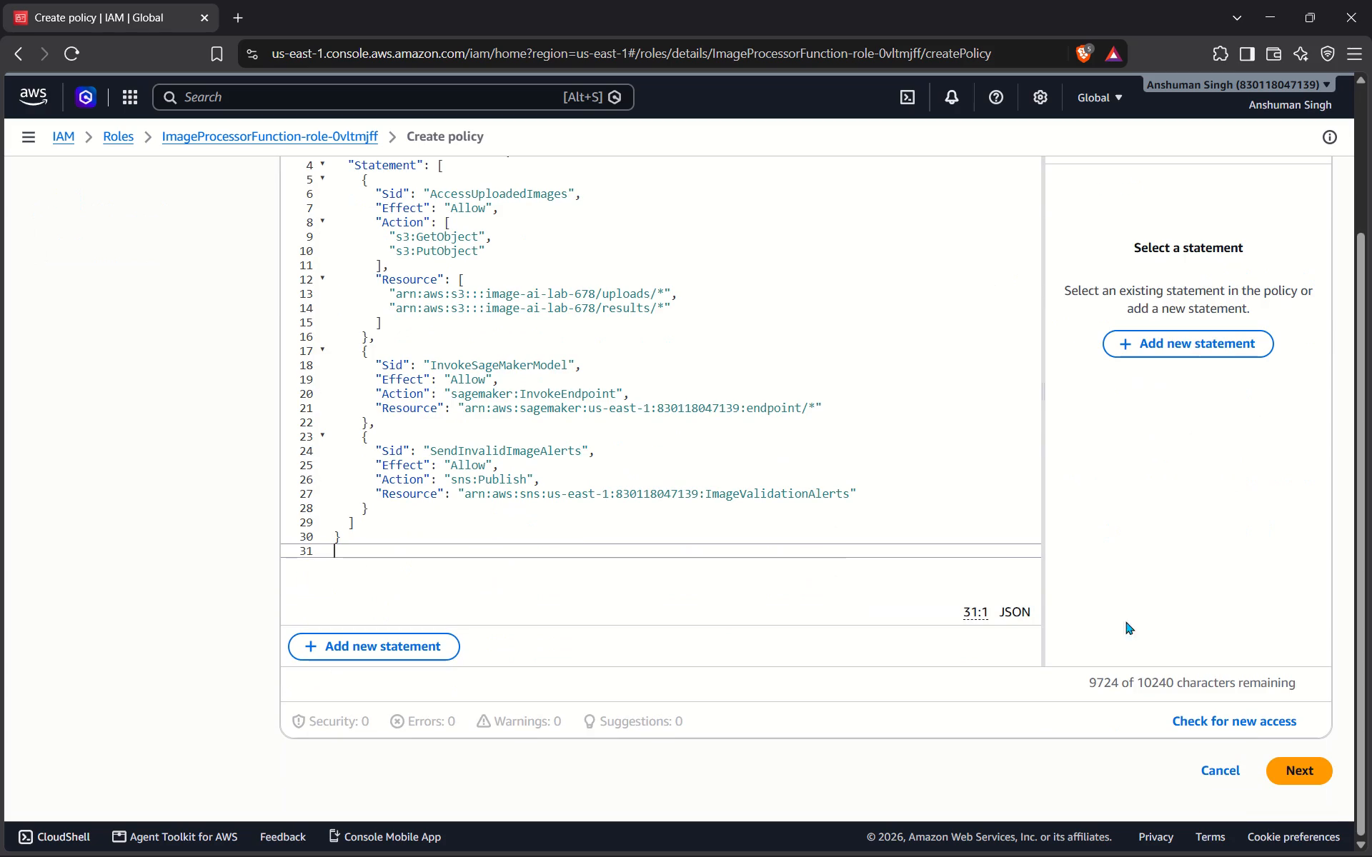
Copy the full text of the Specify permissions page to the clipboard.
left_click(1089, 532)
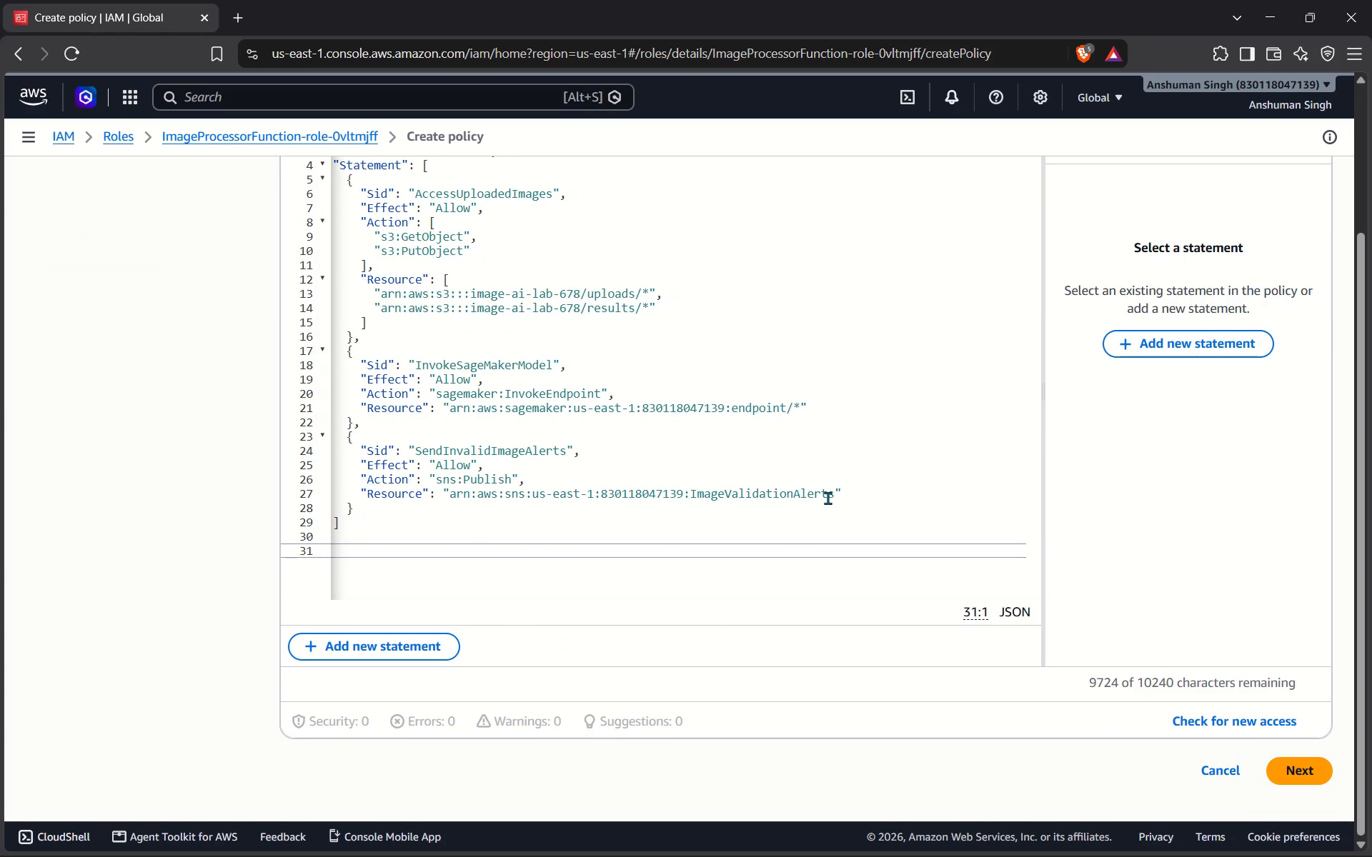
key("ctrl+a")
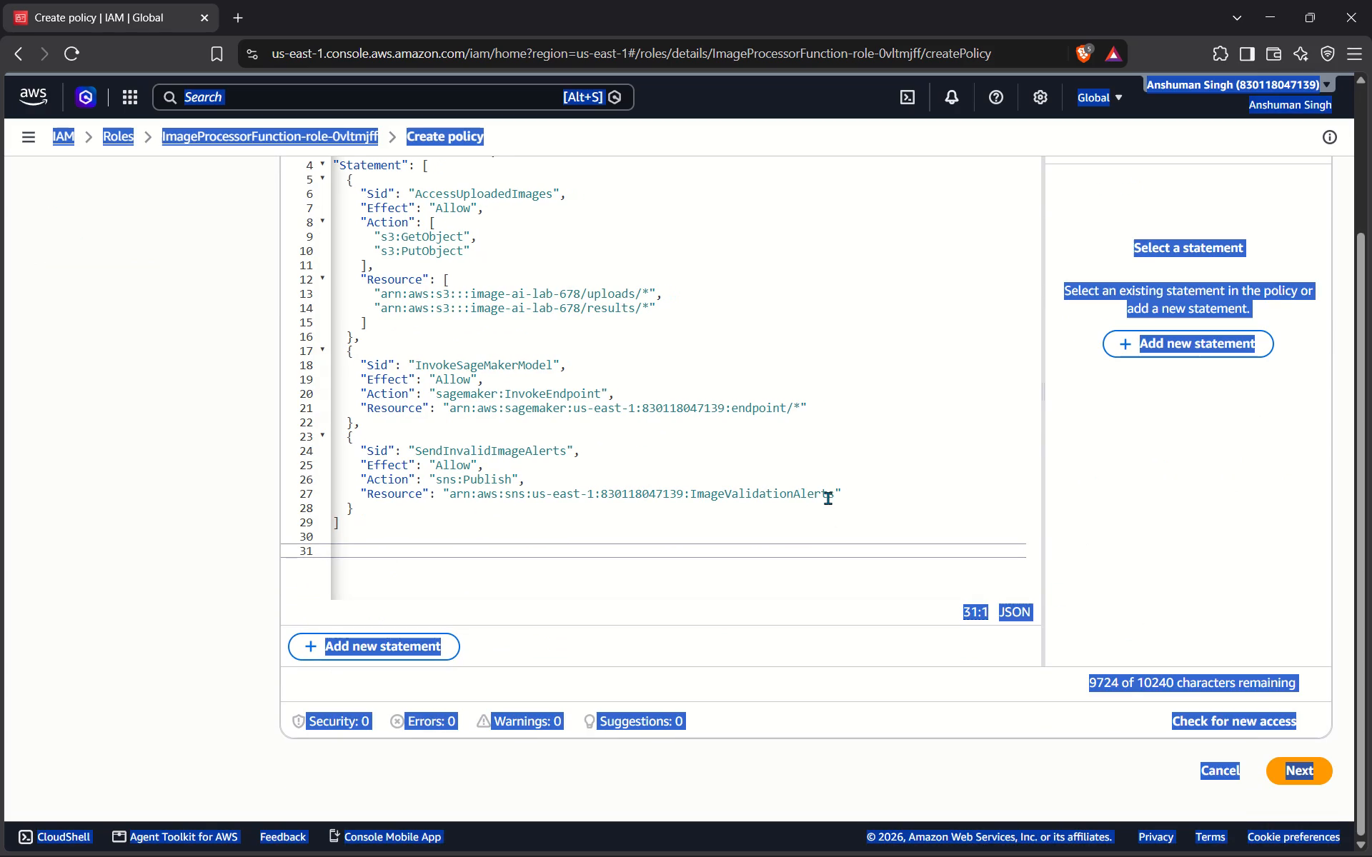
key("ctrl+c")
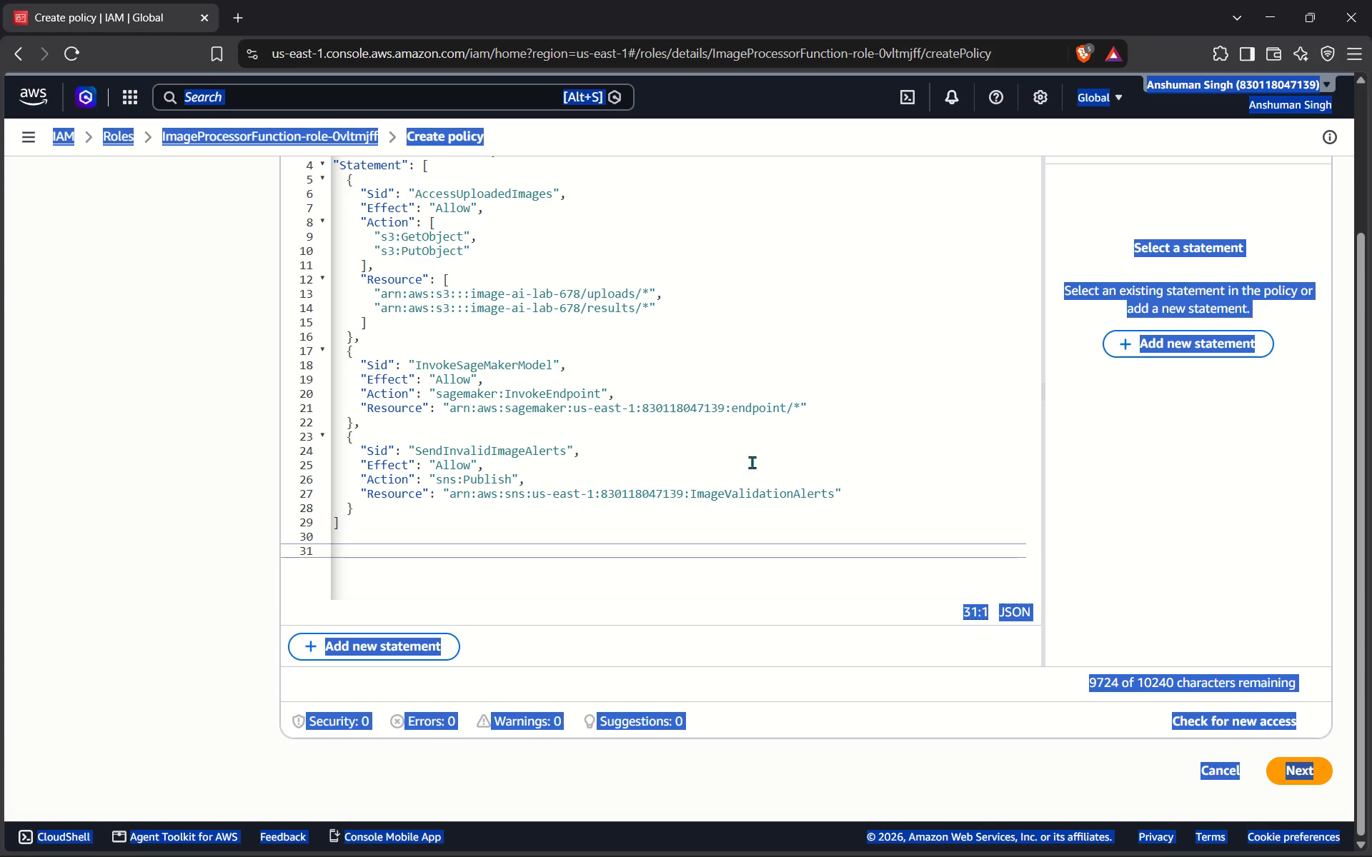
left_click(856, 435)
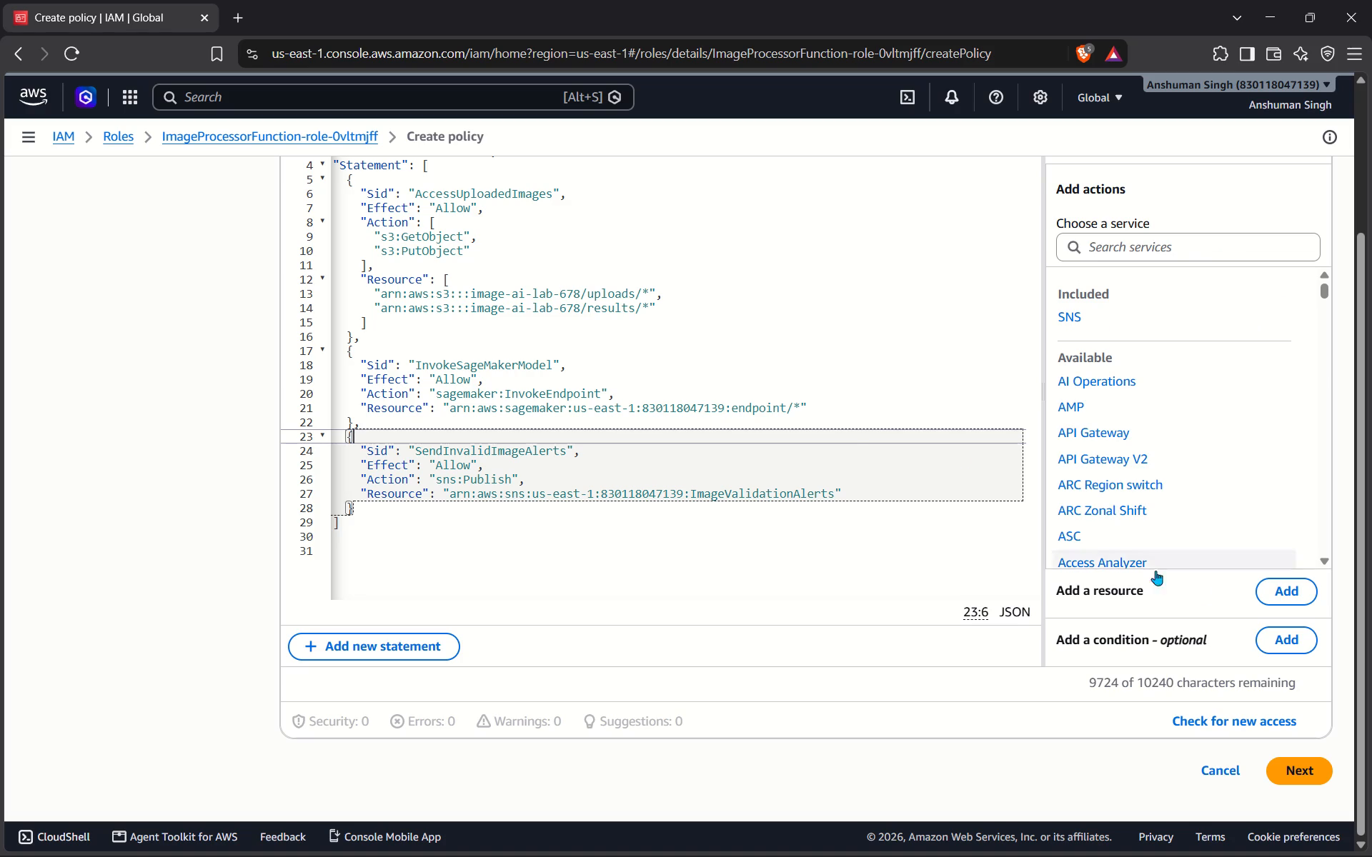
Proceed to the review stage and create the revised inline policy under the name ImageProcessorAccessPolicy.
left_click(1288, 764)
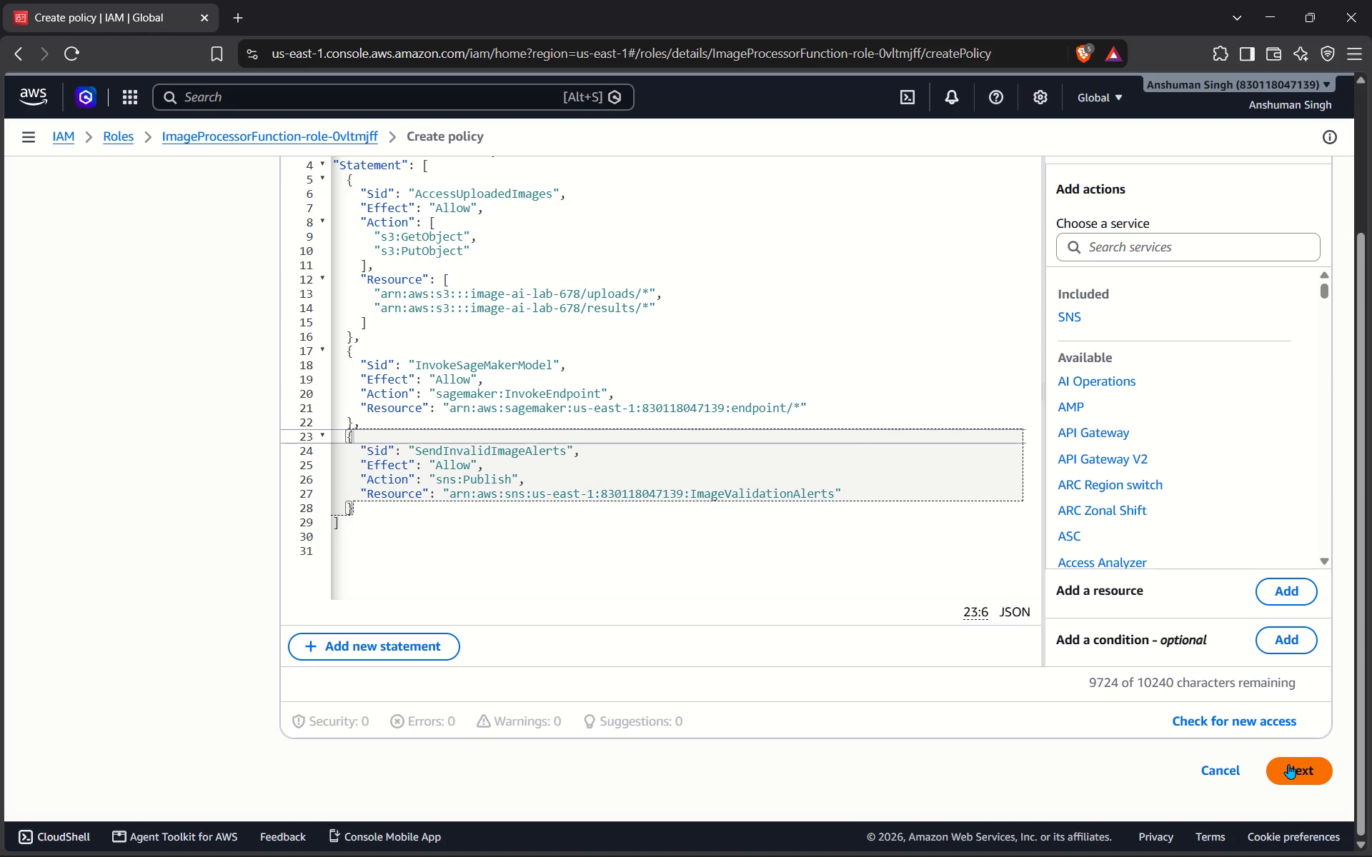
left_click(1316, 770)
left_click(1318, 767)
left_click(1312, 769)
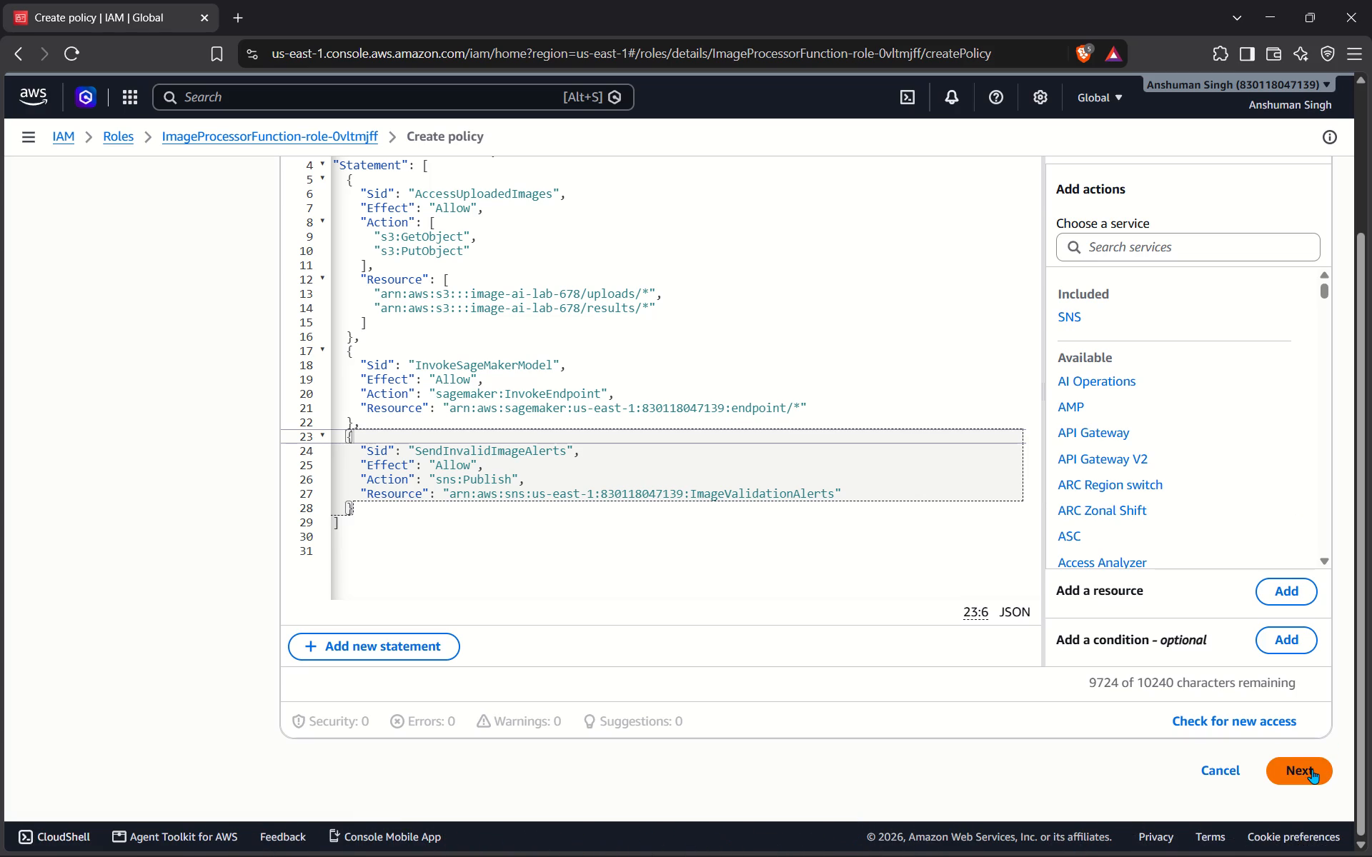
scroll(1311, 766, "up", 6)
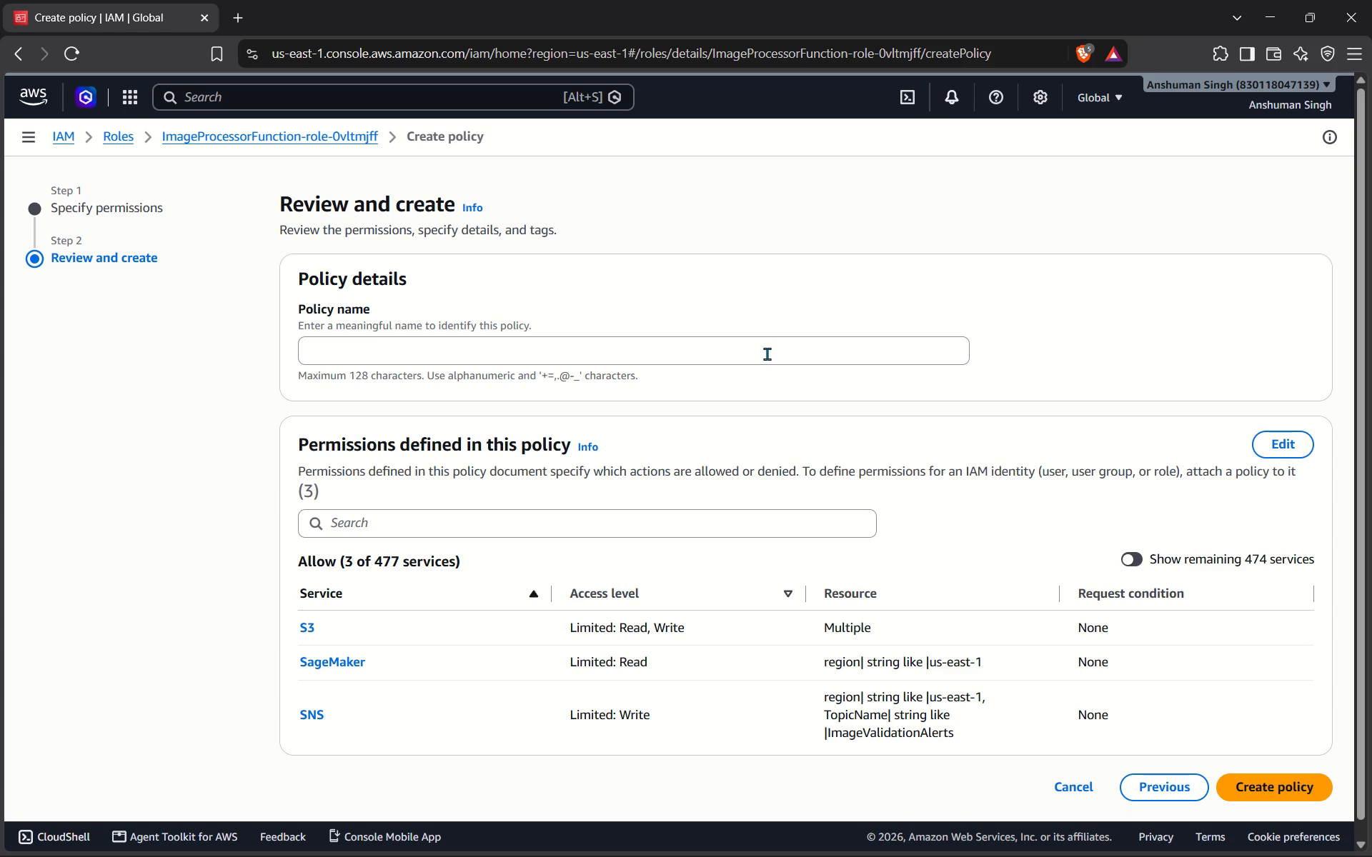
left_click(767, 354)
key("ctrl+v")
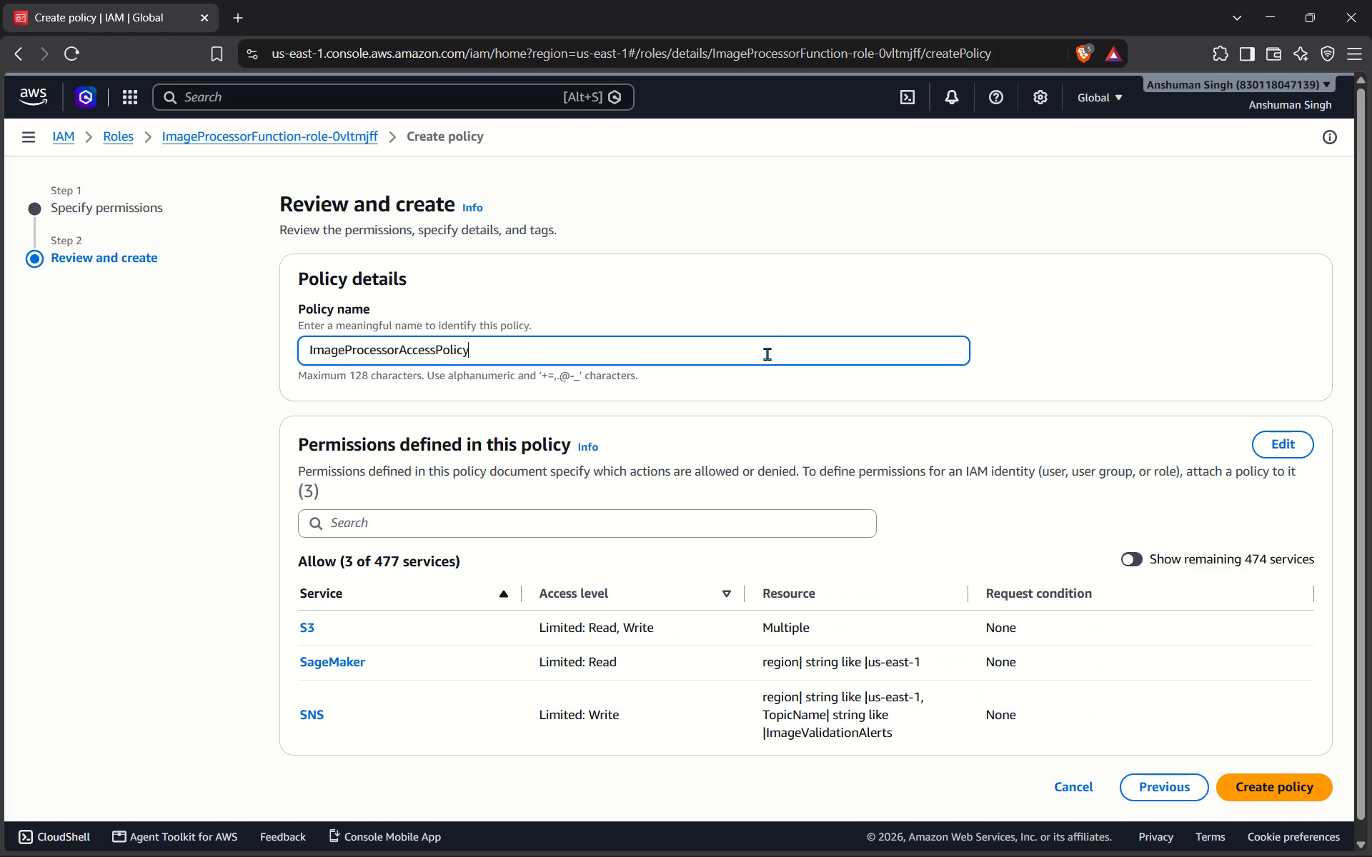
scroll(832, 497, "down", 1)
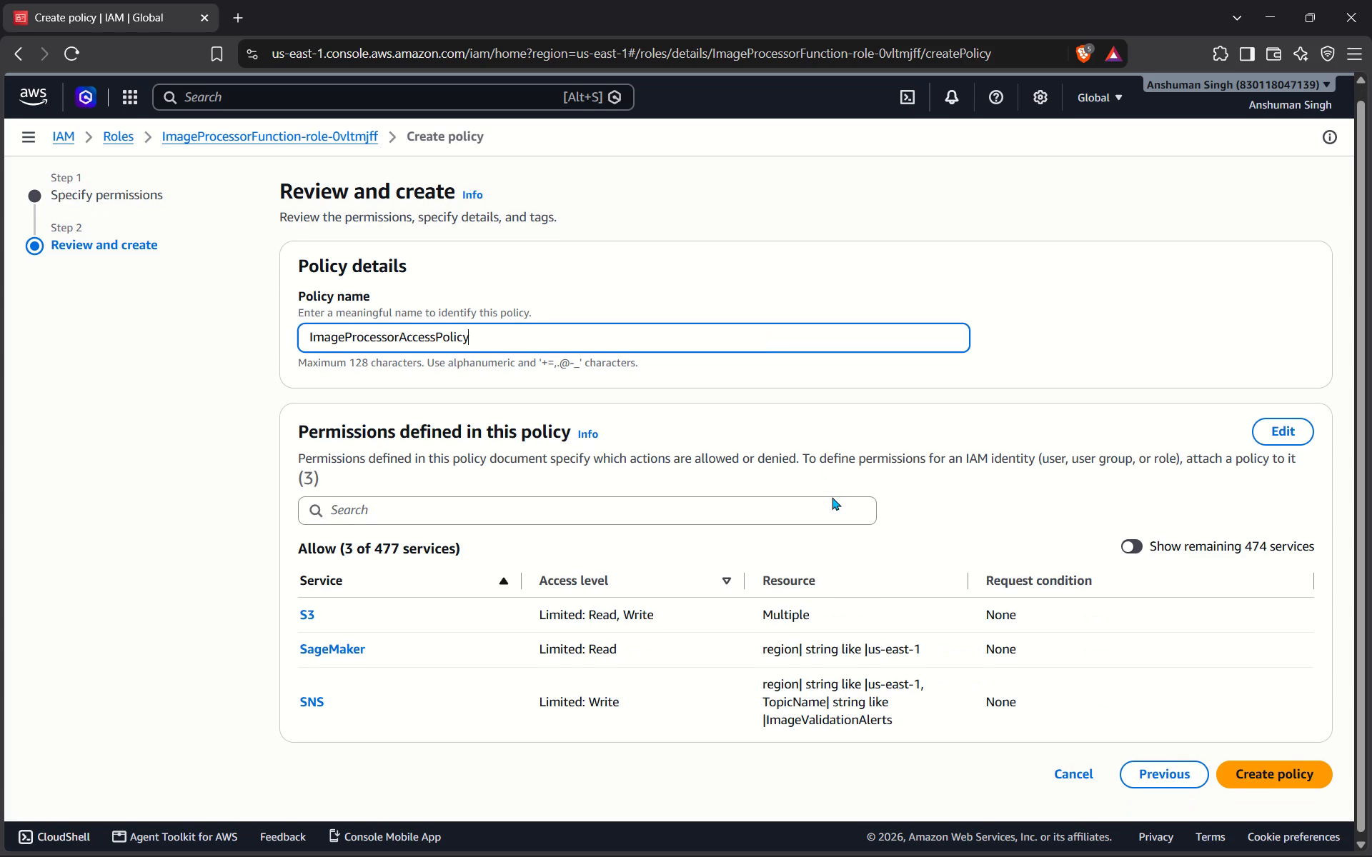
scroll(832, 497, "down", 1)
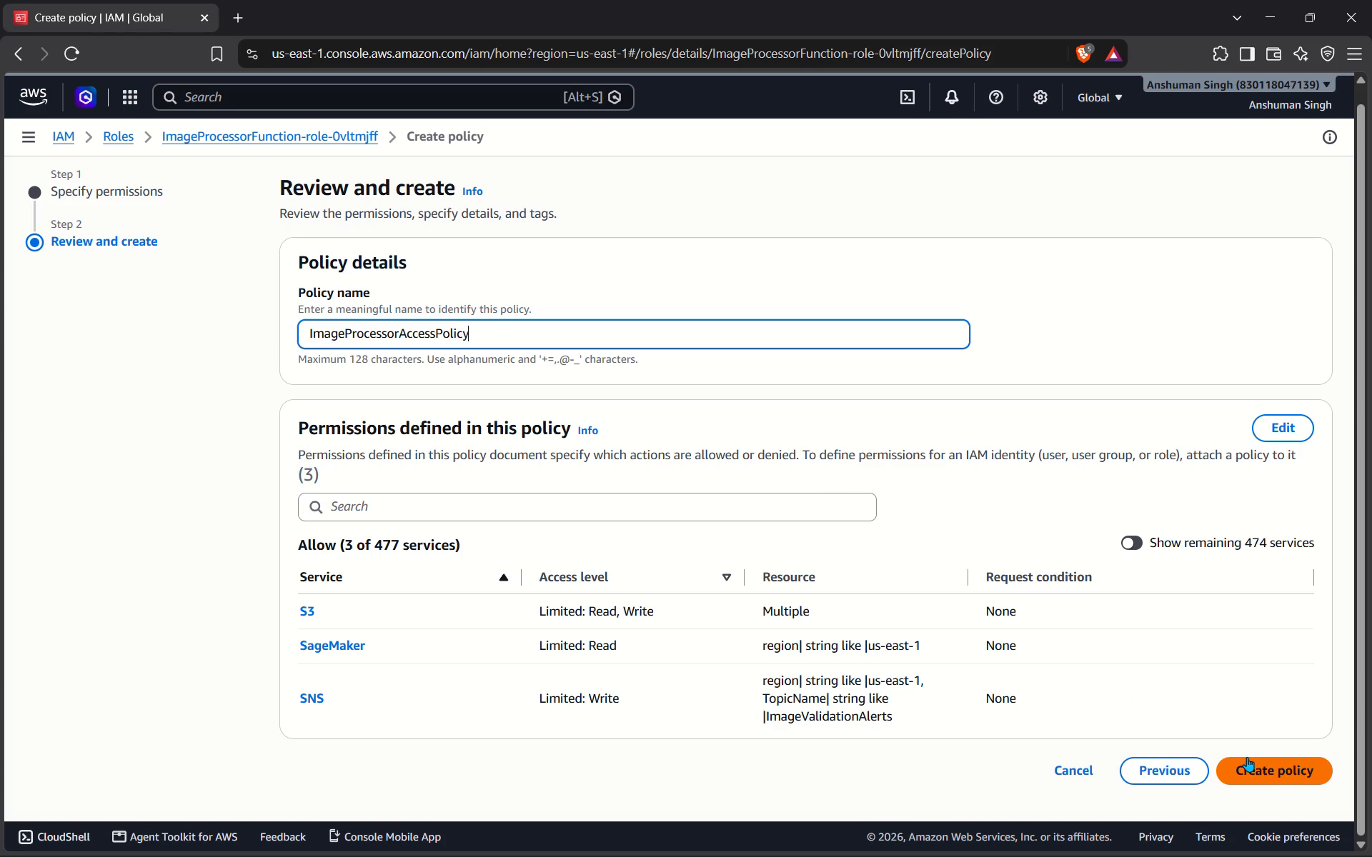
left_click(1260, 770)
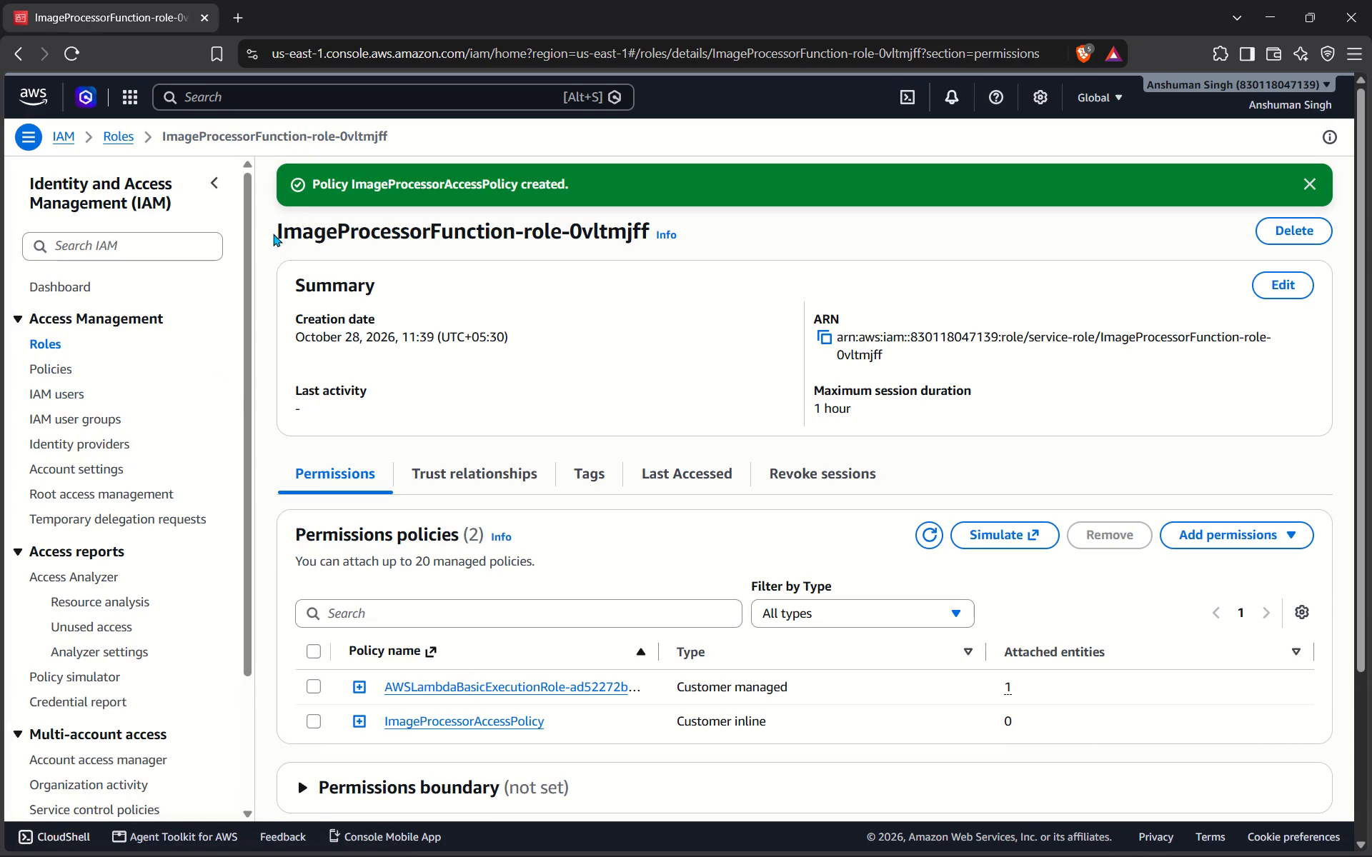
Copy the role page's text from the role name down through the CloudTrail policy generation section, and dismiss the notification banner.
left_click_drag(282, 229, 1045, 856)
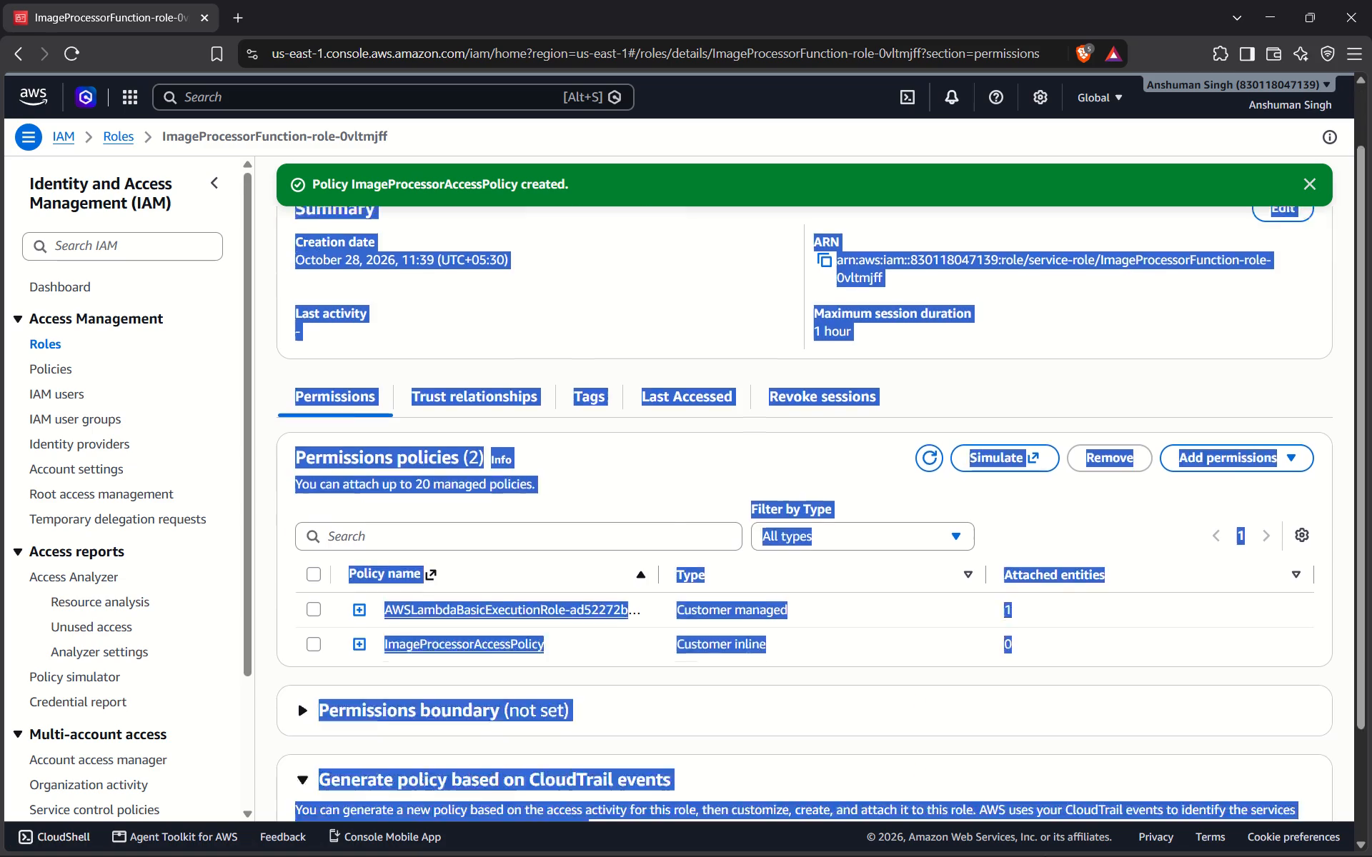
left_click_drag(1045, 856, 1168, 761)
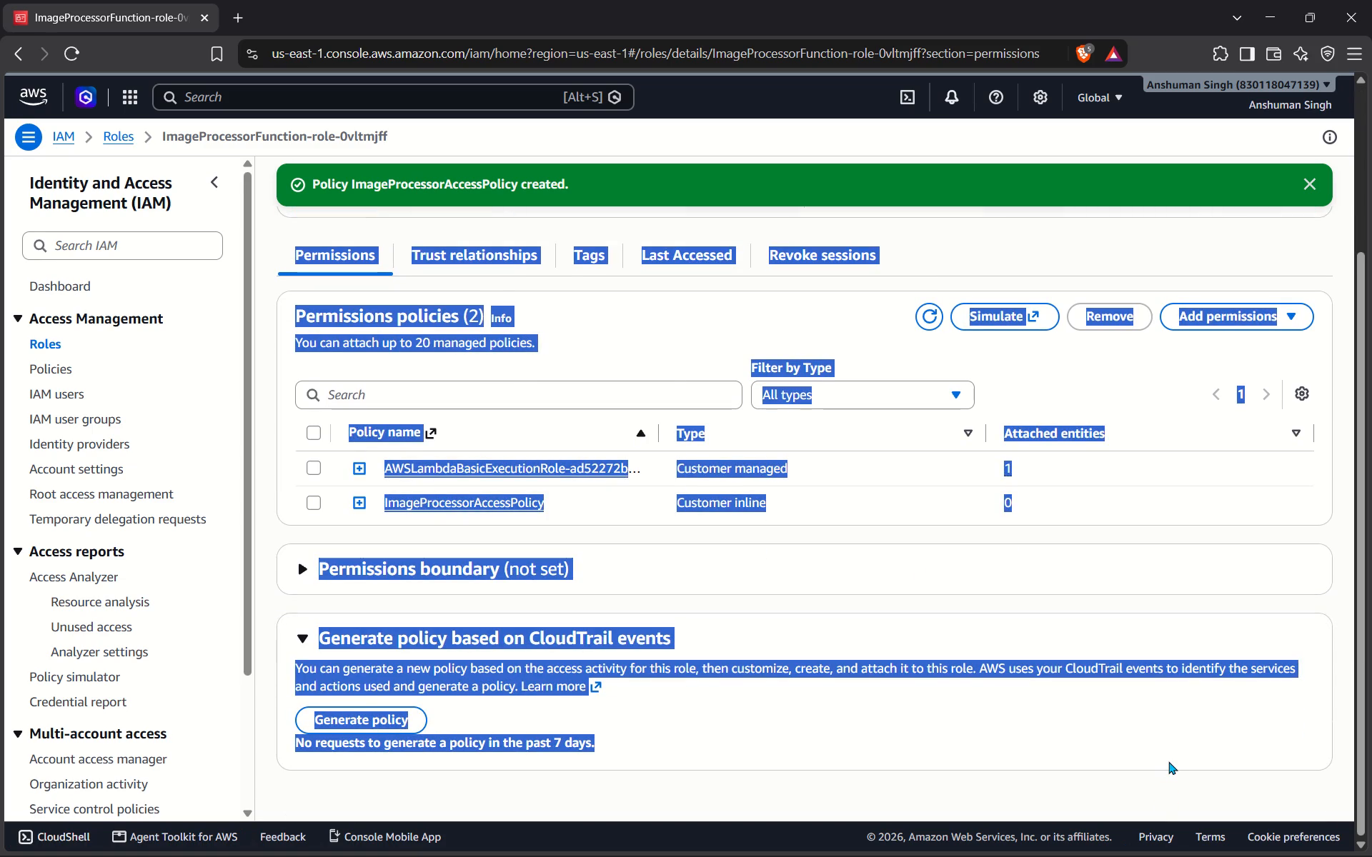
key("ctrl+c")
left_click(1133, 603)
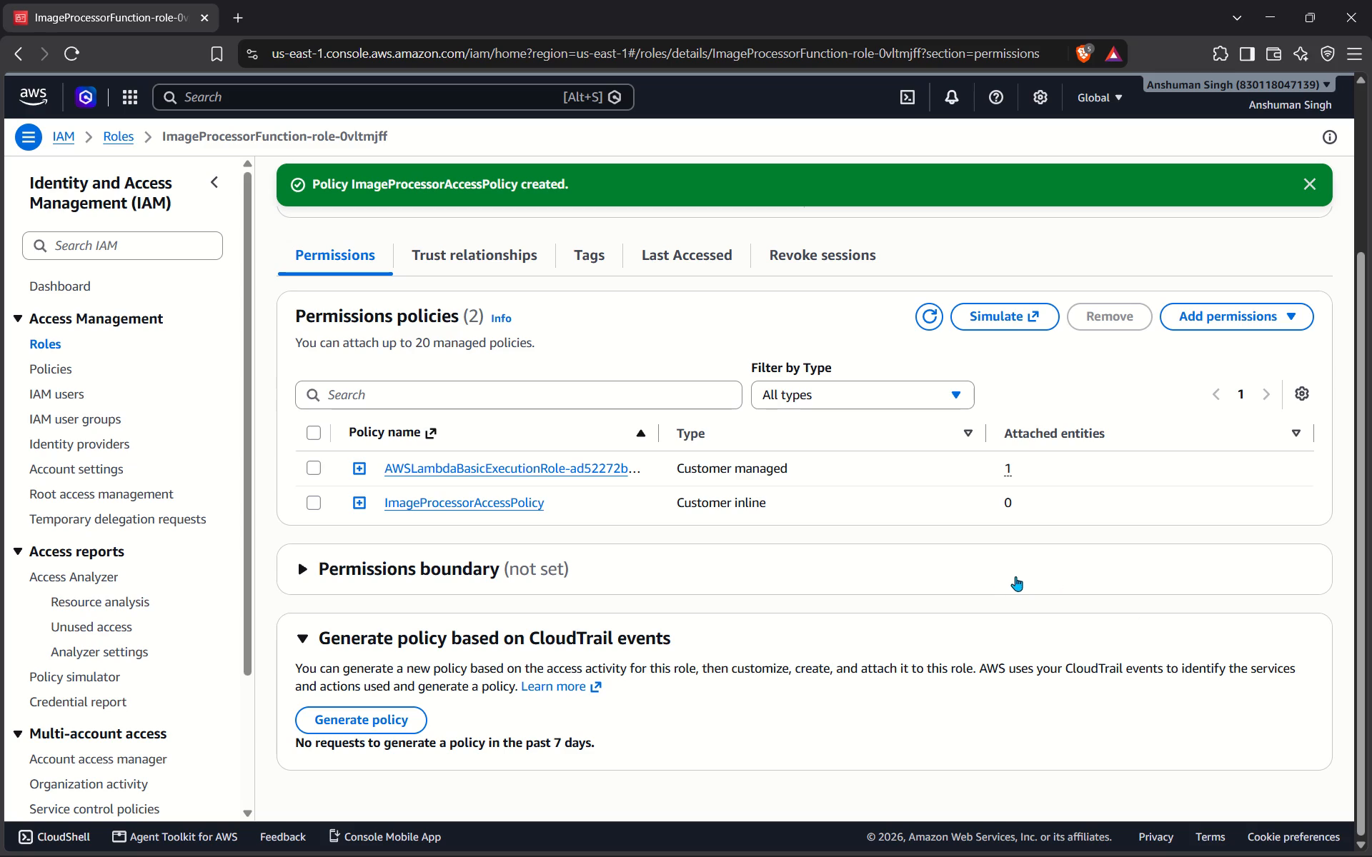
left_click(1312, 179)
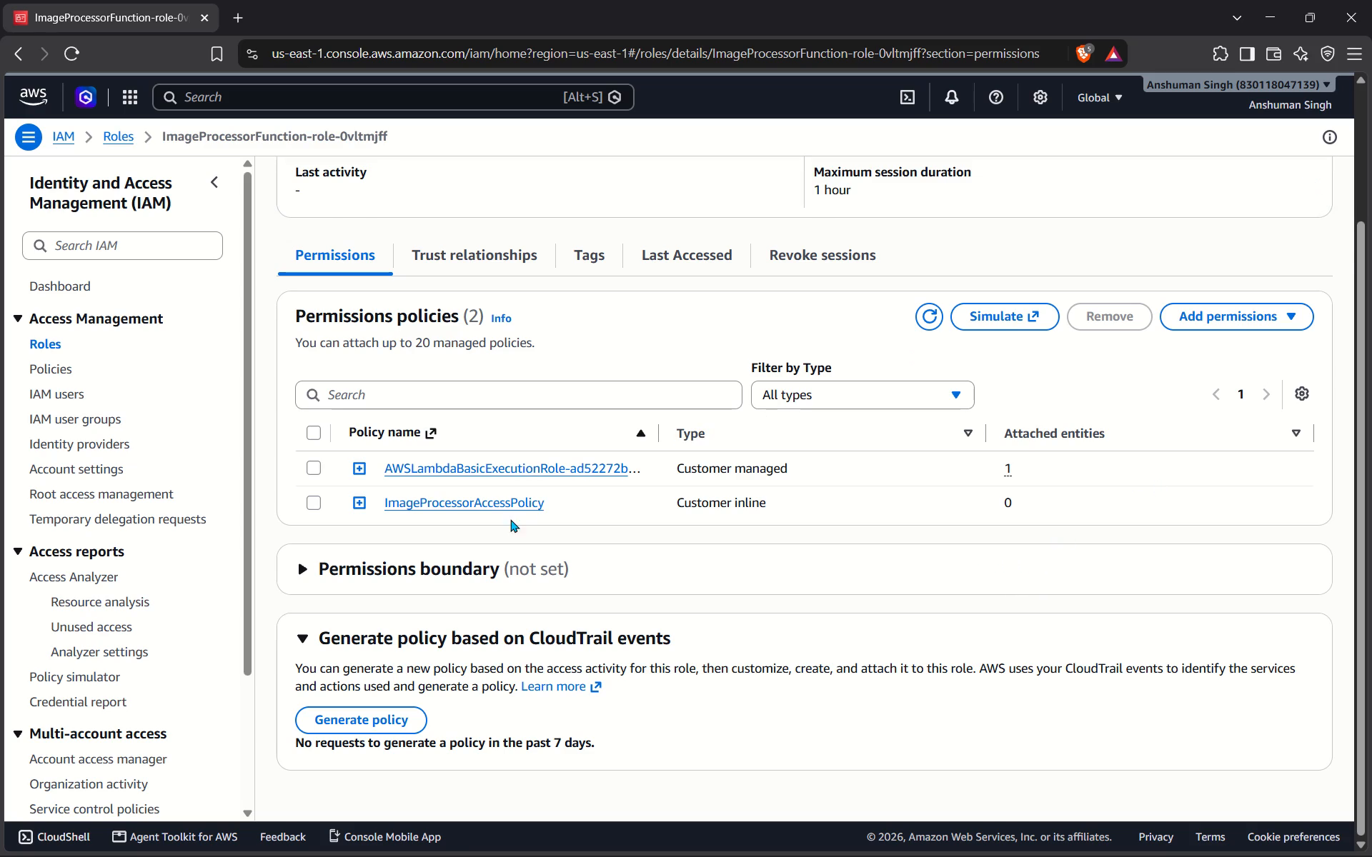
Open ImageProcessorAccessPolicy in its policy editor, check the JSON statements, and close the editor without editing.
left_click(493, 505)
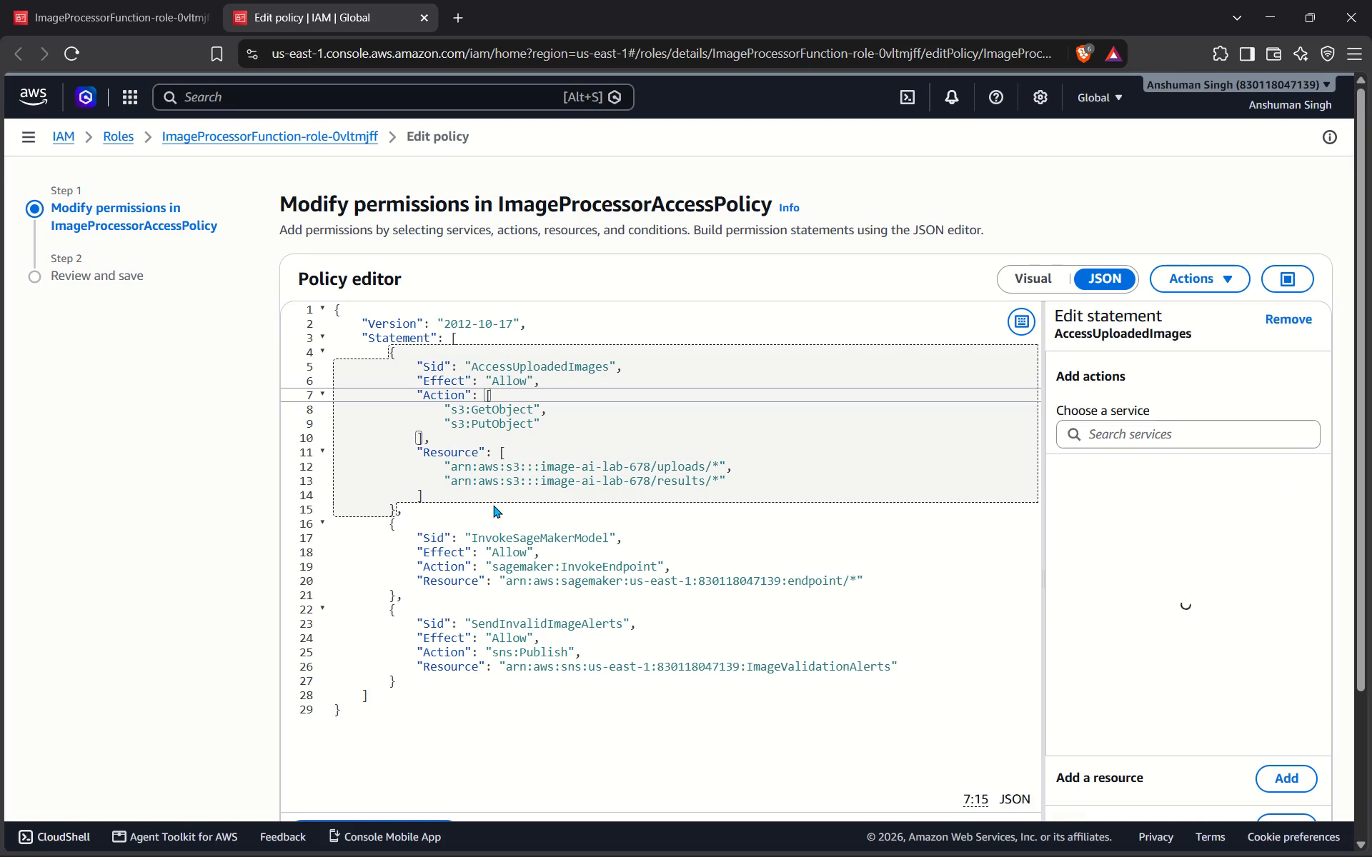
scroll(493, 505, "down", 6)
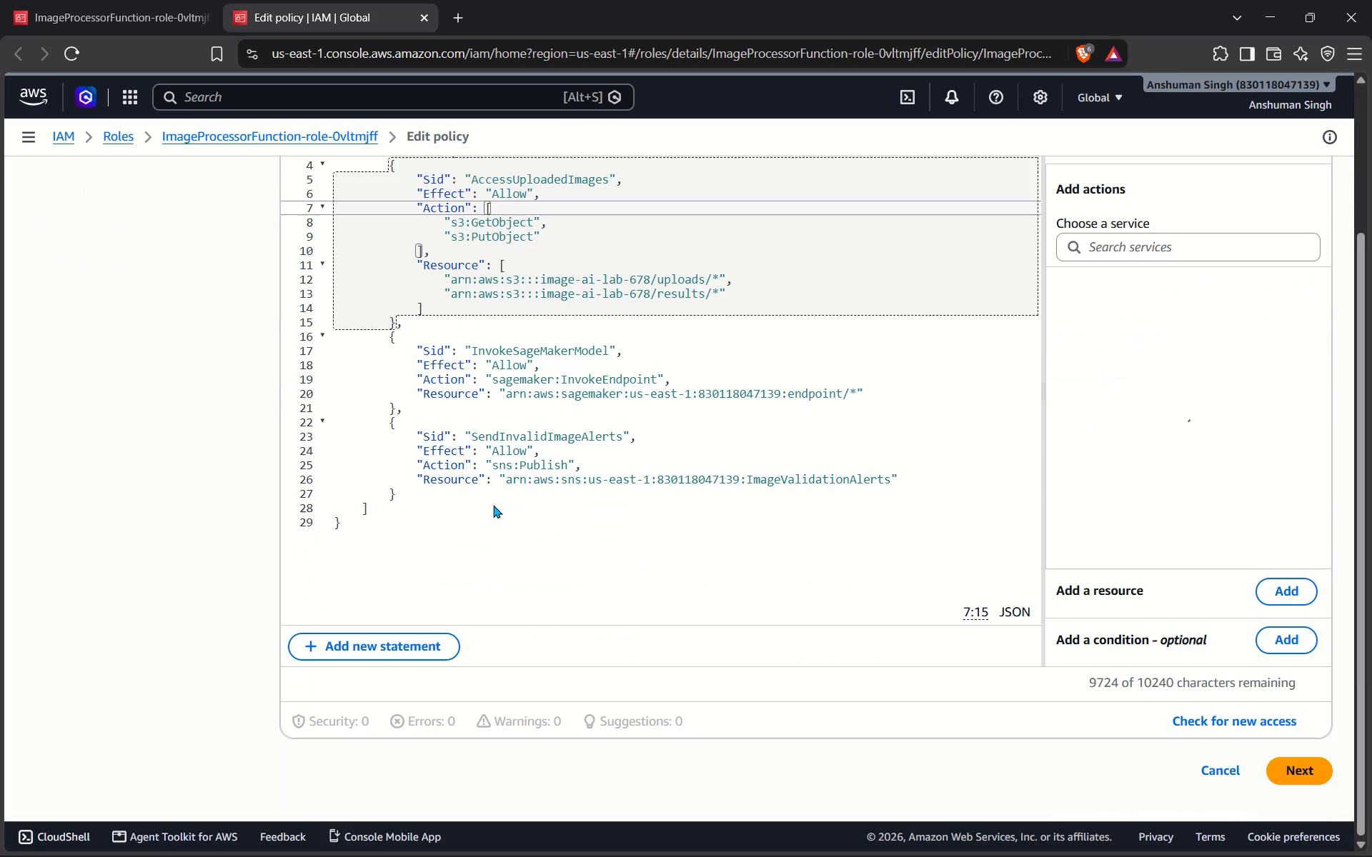
scroll(493, 505, "up", 5)
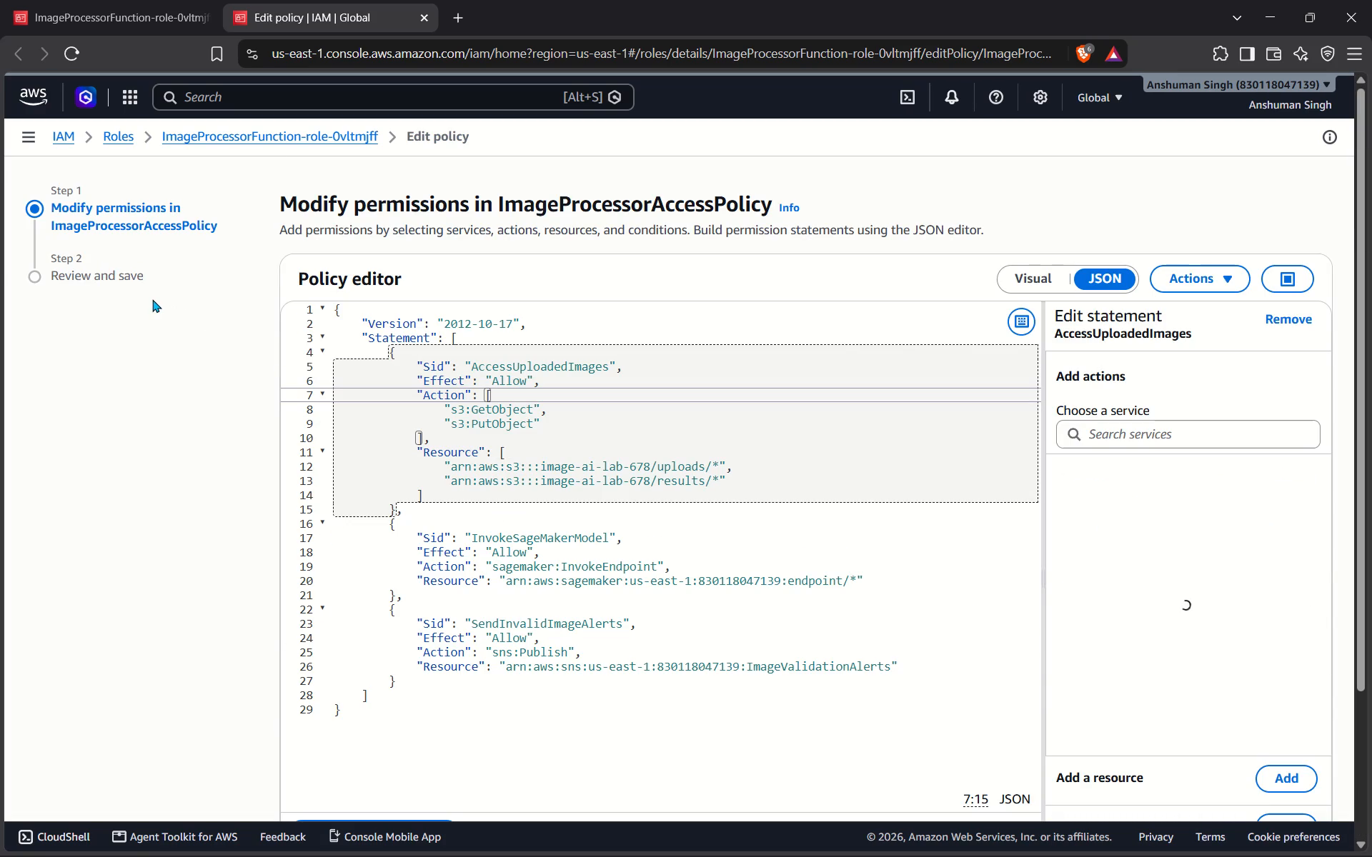
scroll(164, 344, "right", 12)
left_click(423, 22)
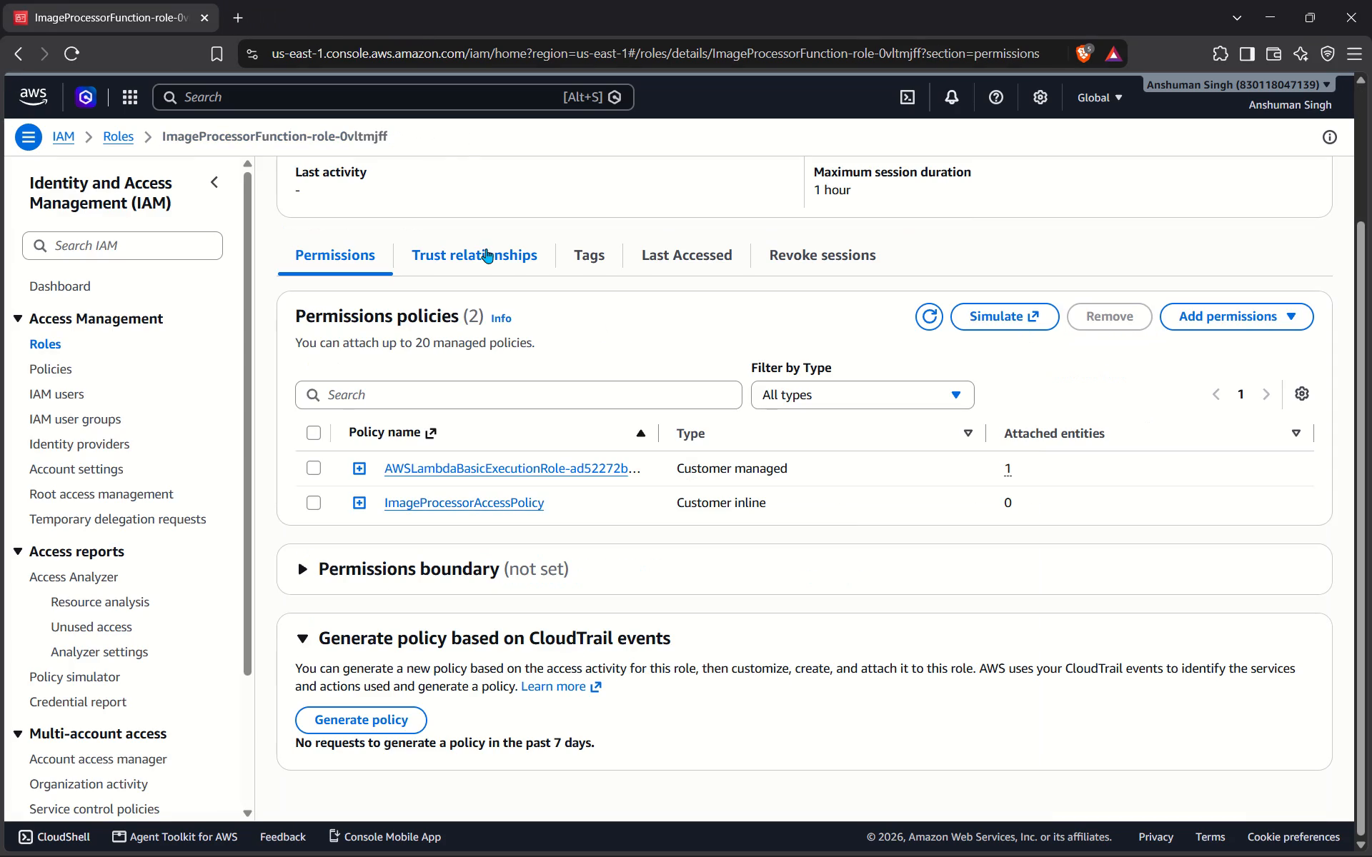
Expand ImageProcessorAccessPolicy in the role's permissions list and examine its JSON through to the last statement.
left_click(361, 502)
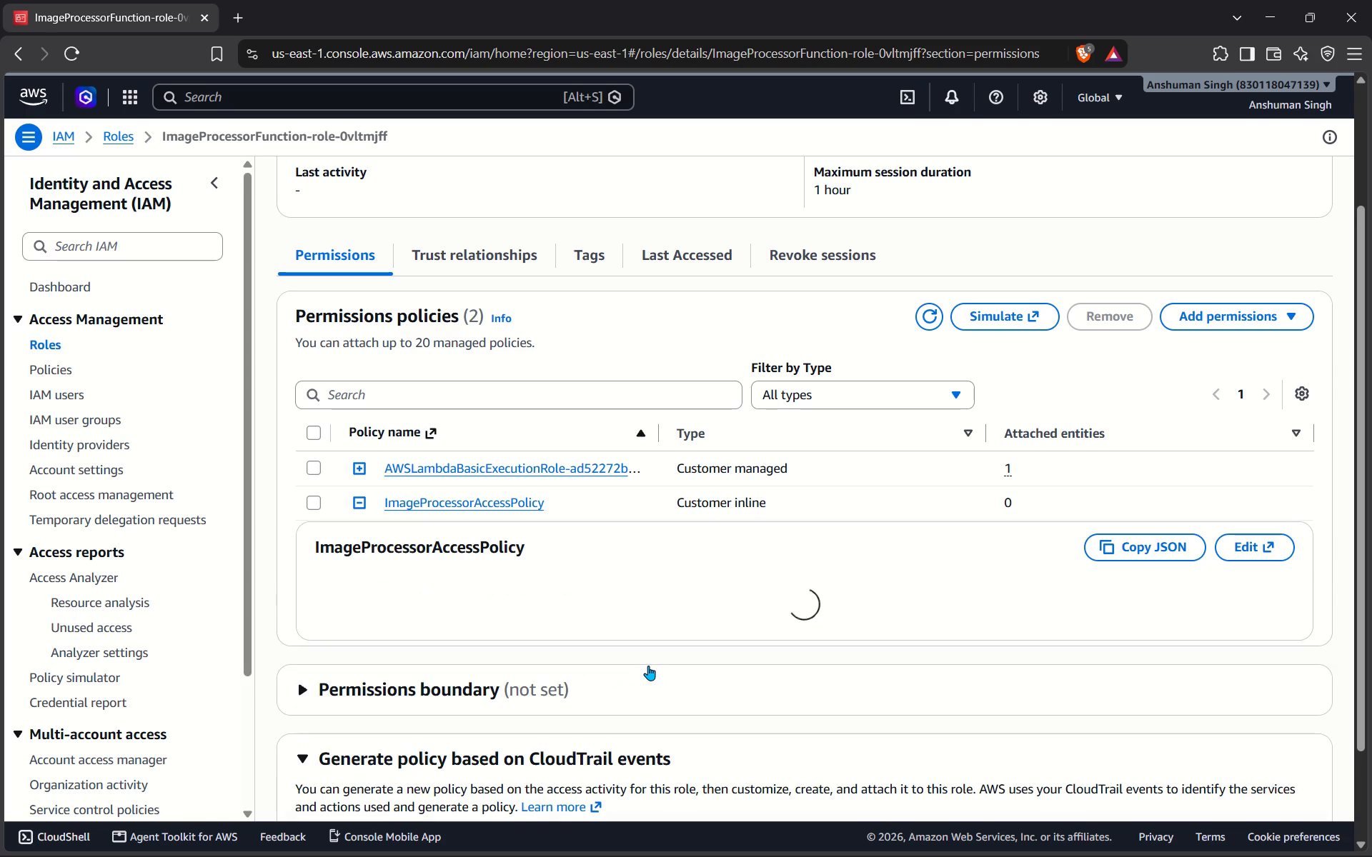
scroll(648, 666, "down", 9)
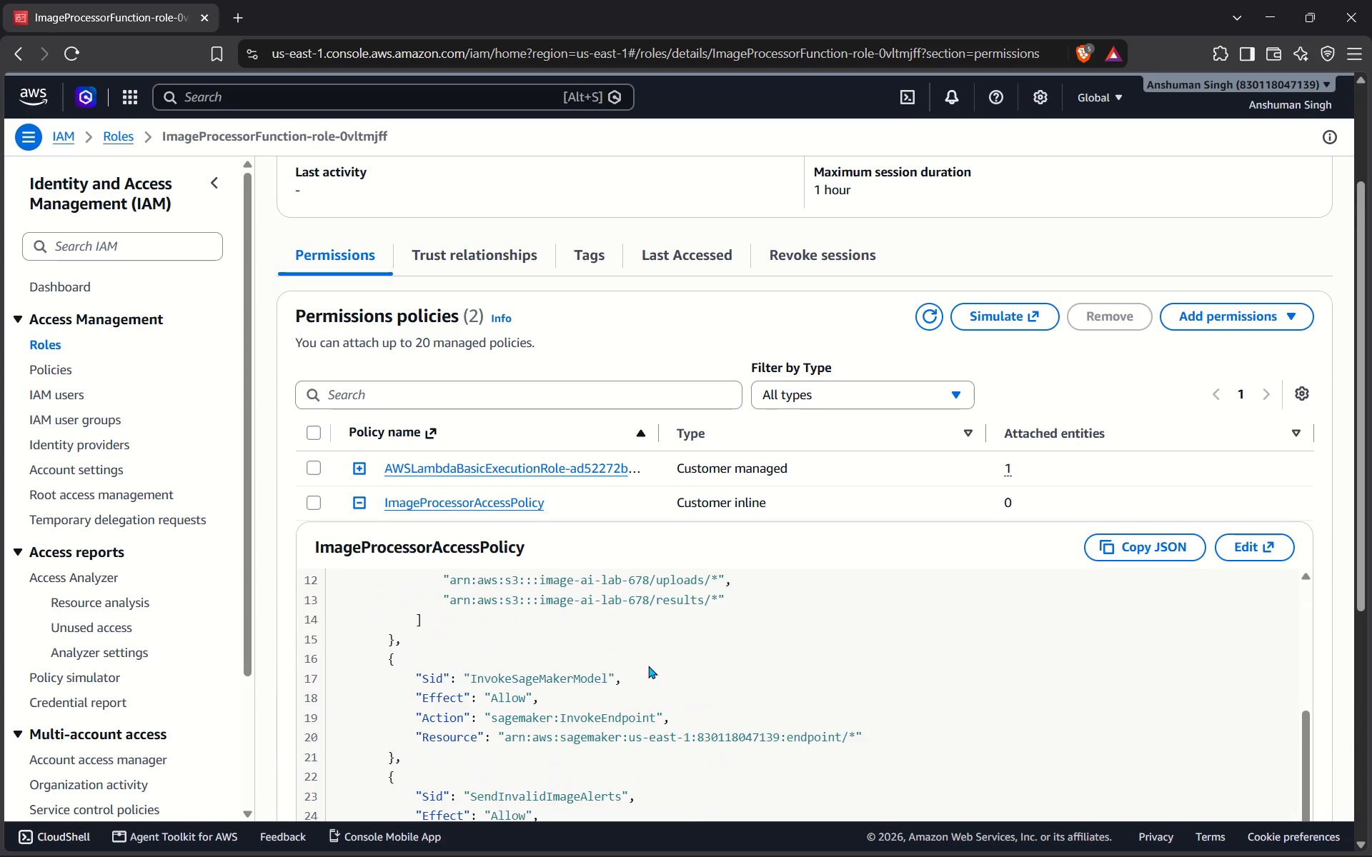
scroll(648, 666, "down", 6)
scroll(648, 666, "up", 5)
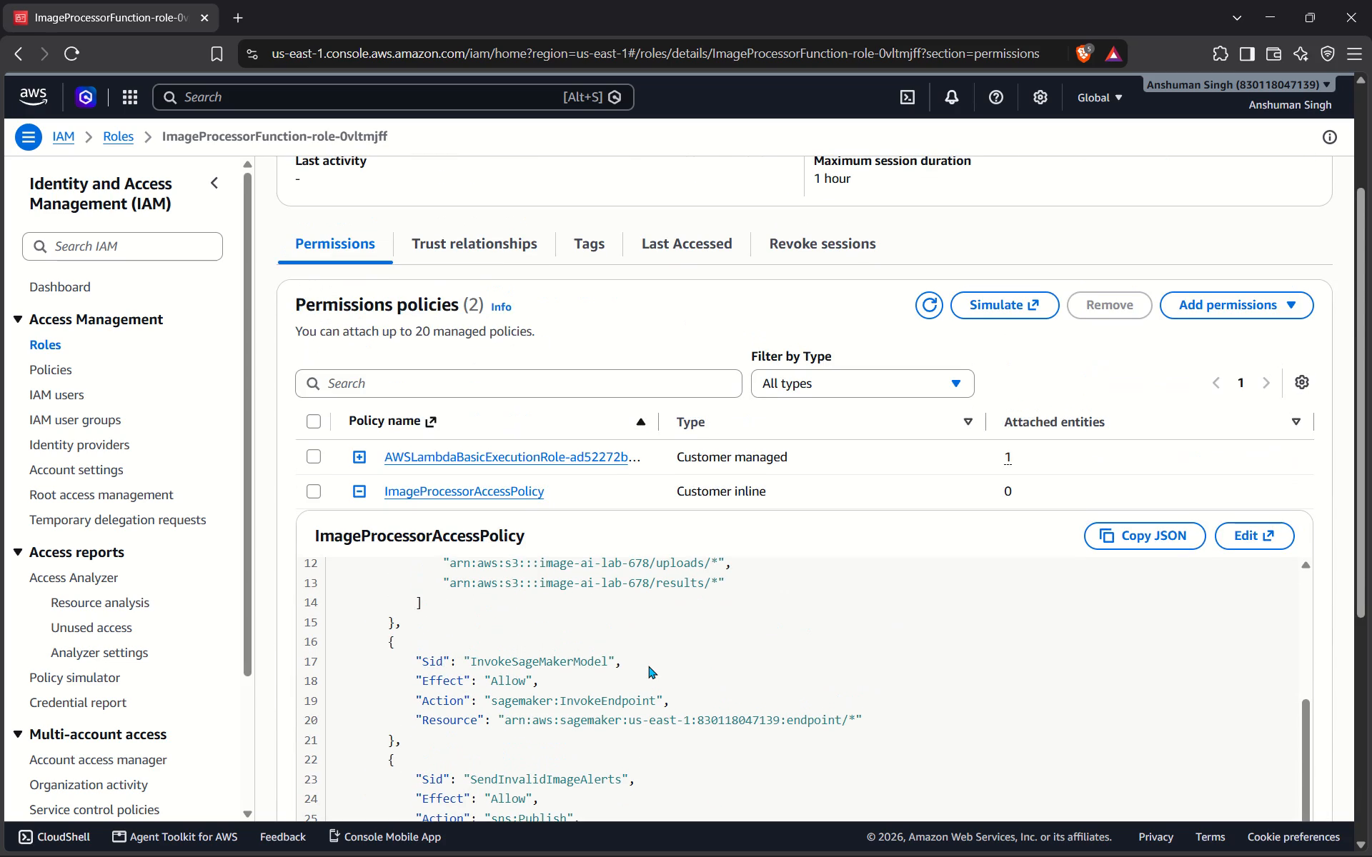
scroll(648, 666, "down", 6)
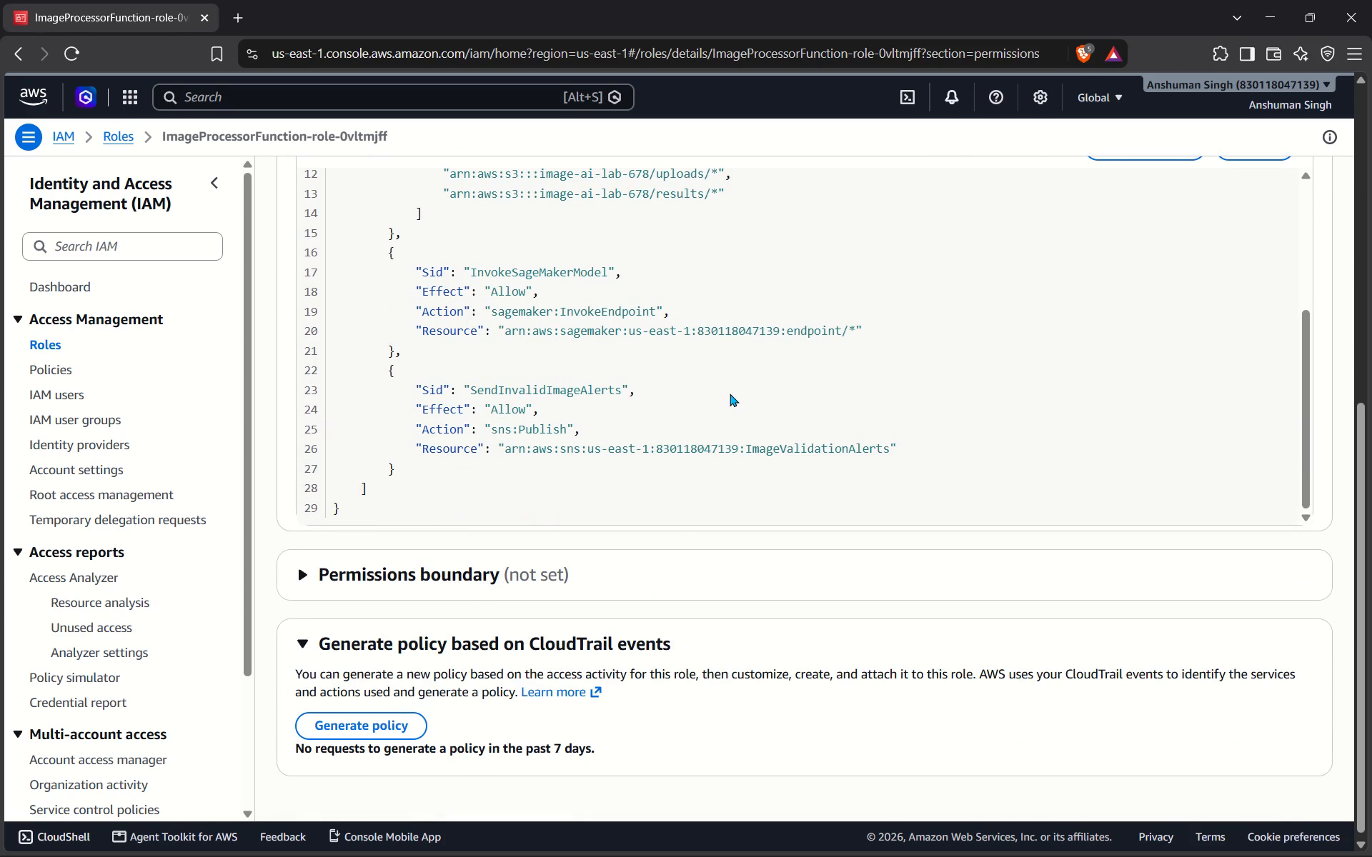
scroll(799, 453, "down", 5)
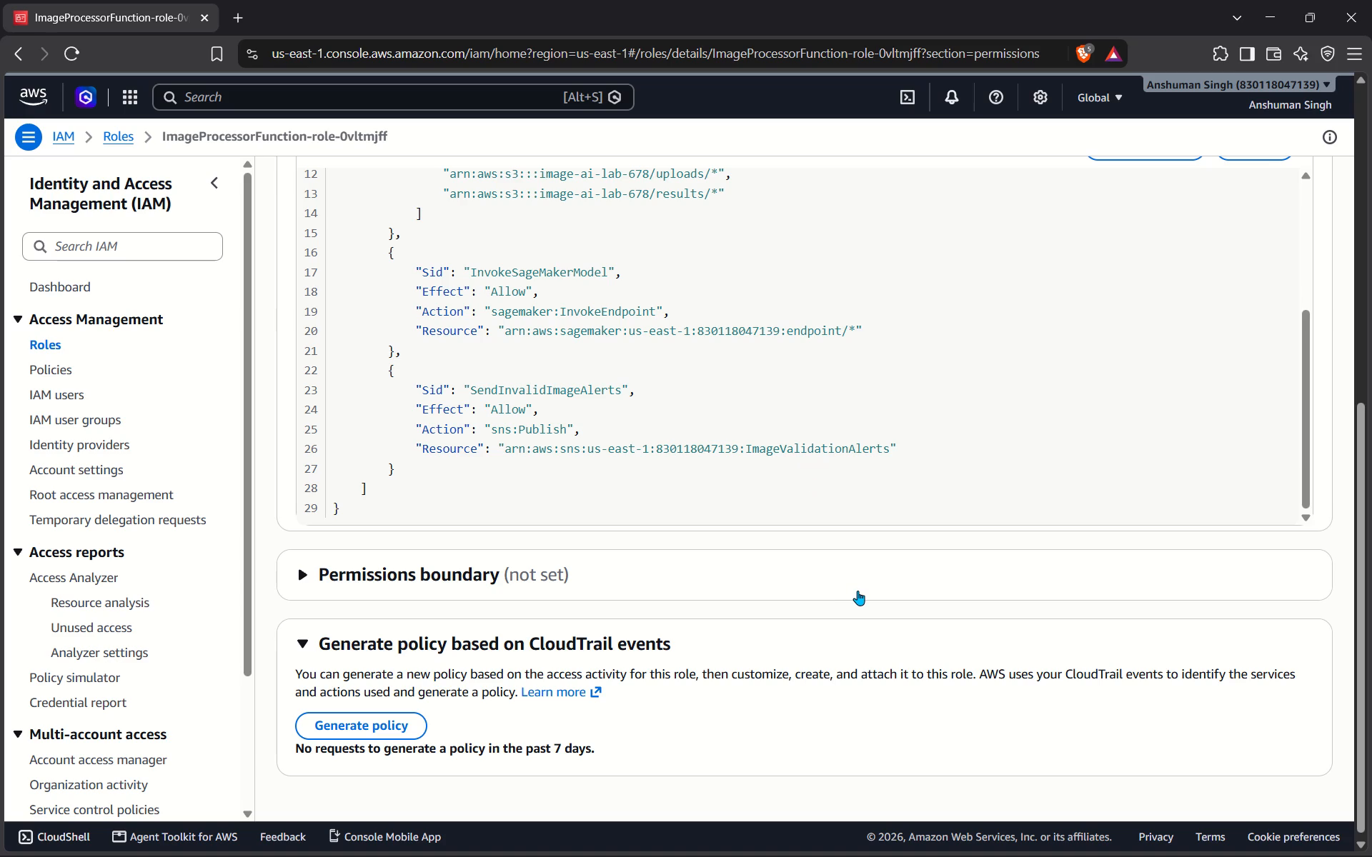
scroll(857, 591, "down", 2)
Leave the IAM role page, return to the AWS console home in the Lambda window, search for sagemaker, and open Amazon SageMaker AI.
left_click(402, 102)
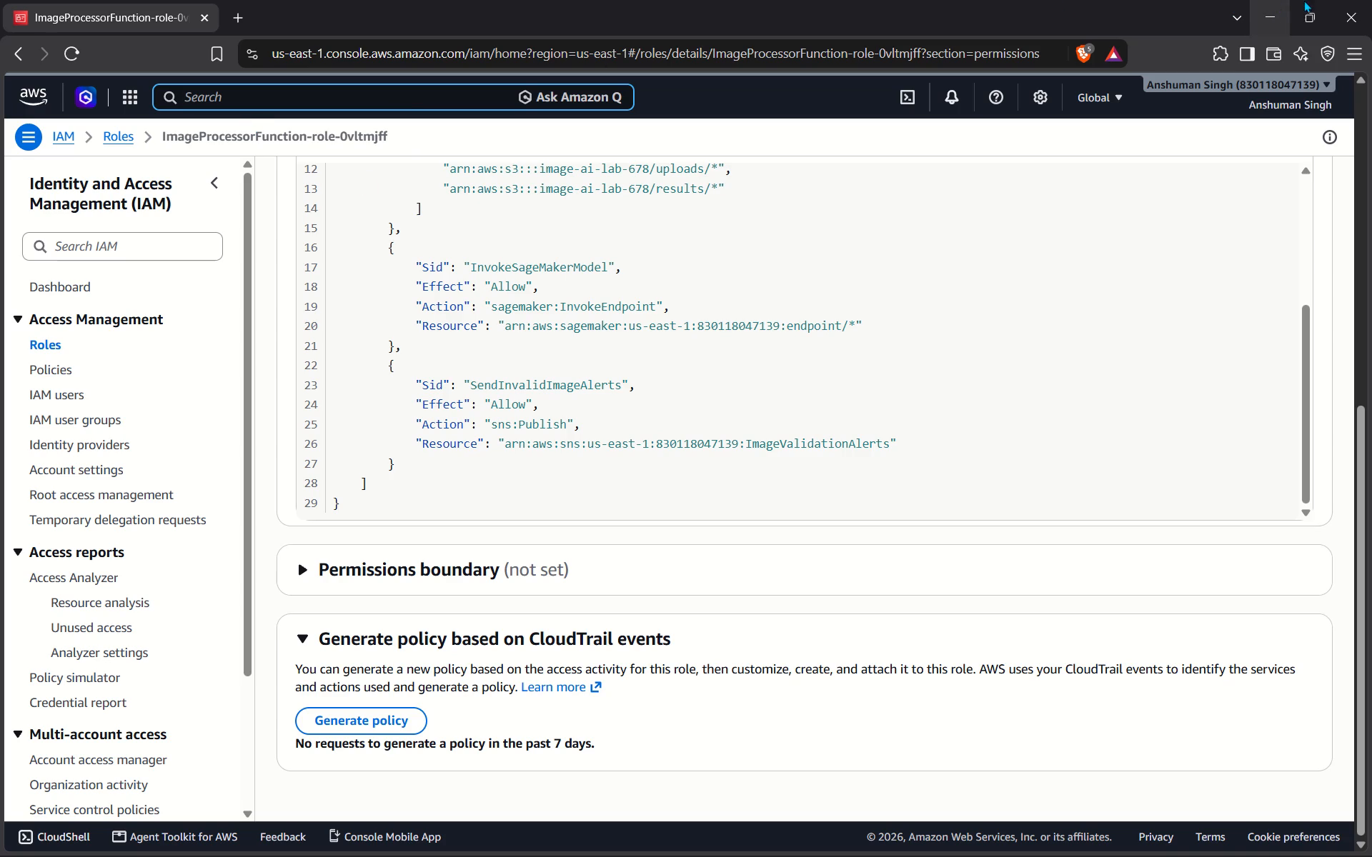
left_click(1262, 0)
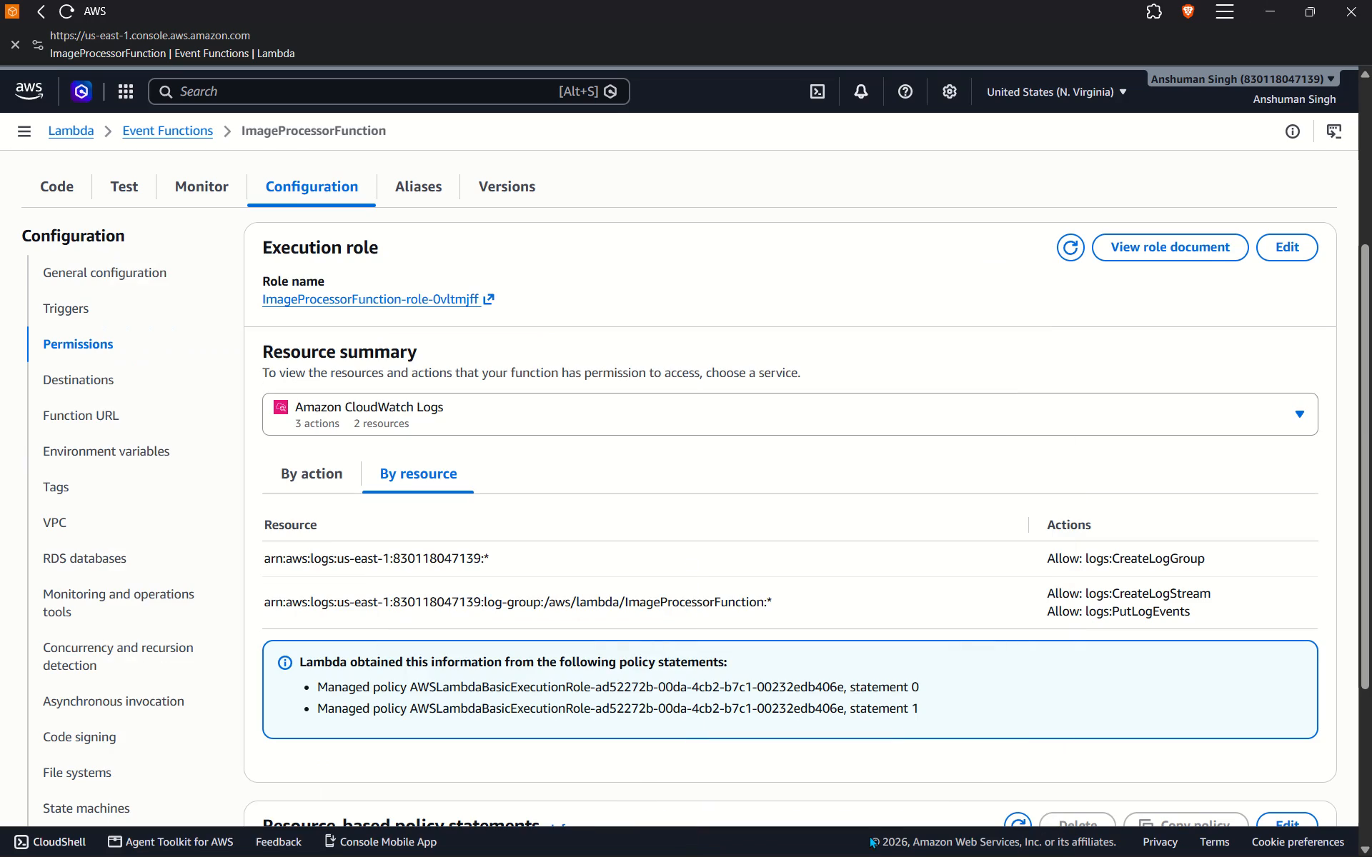
left_click(37, 96)
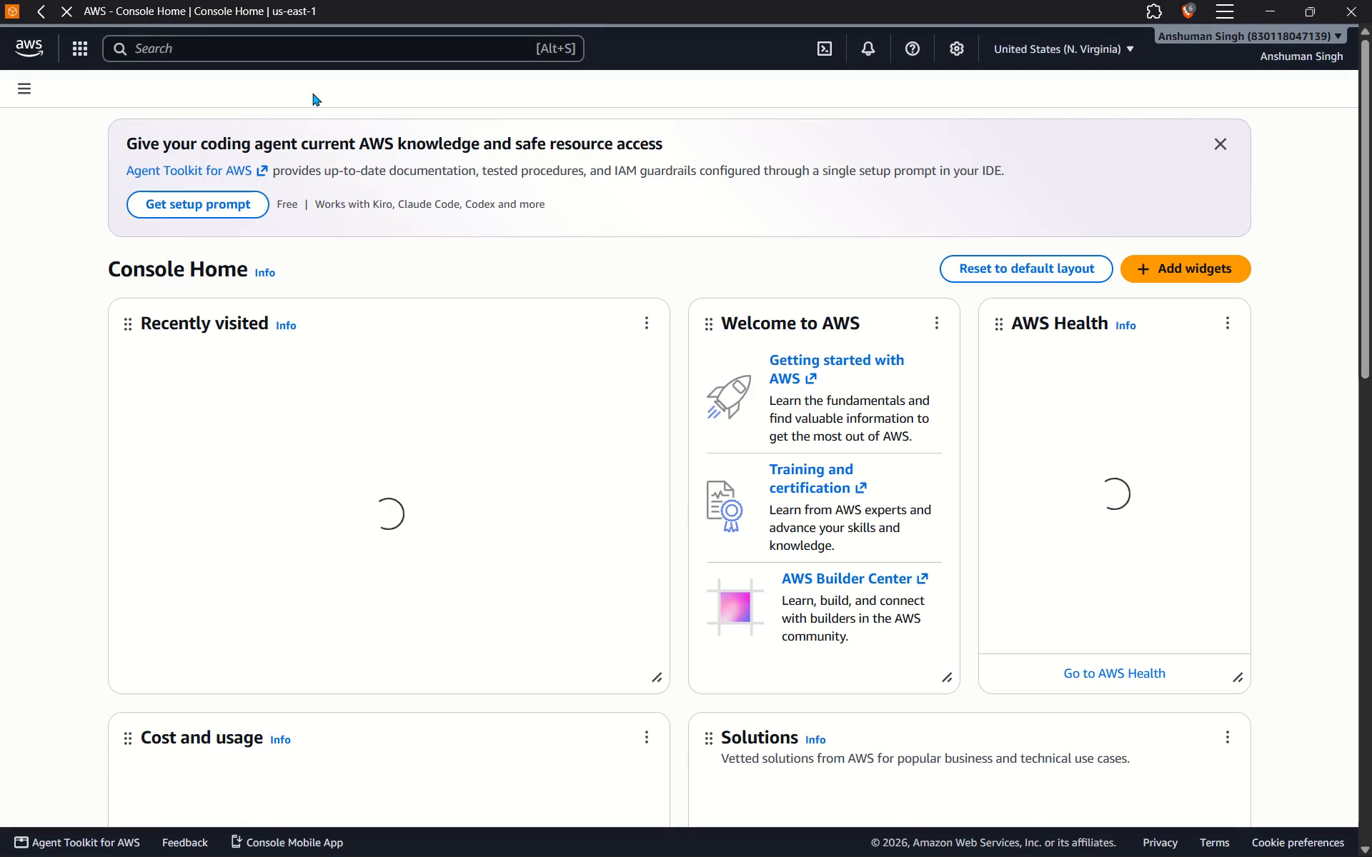
left_click(369, 50)
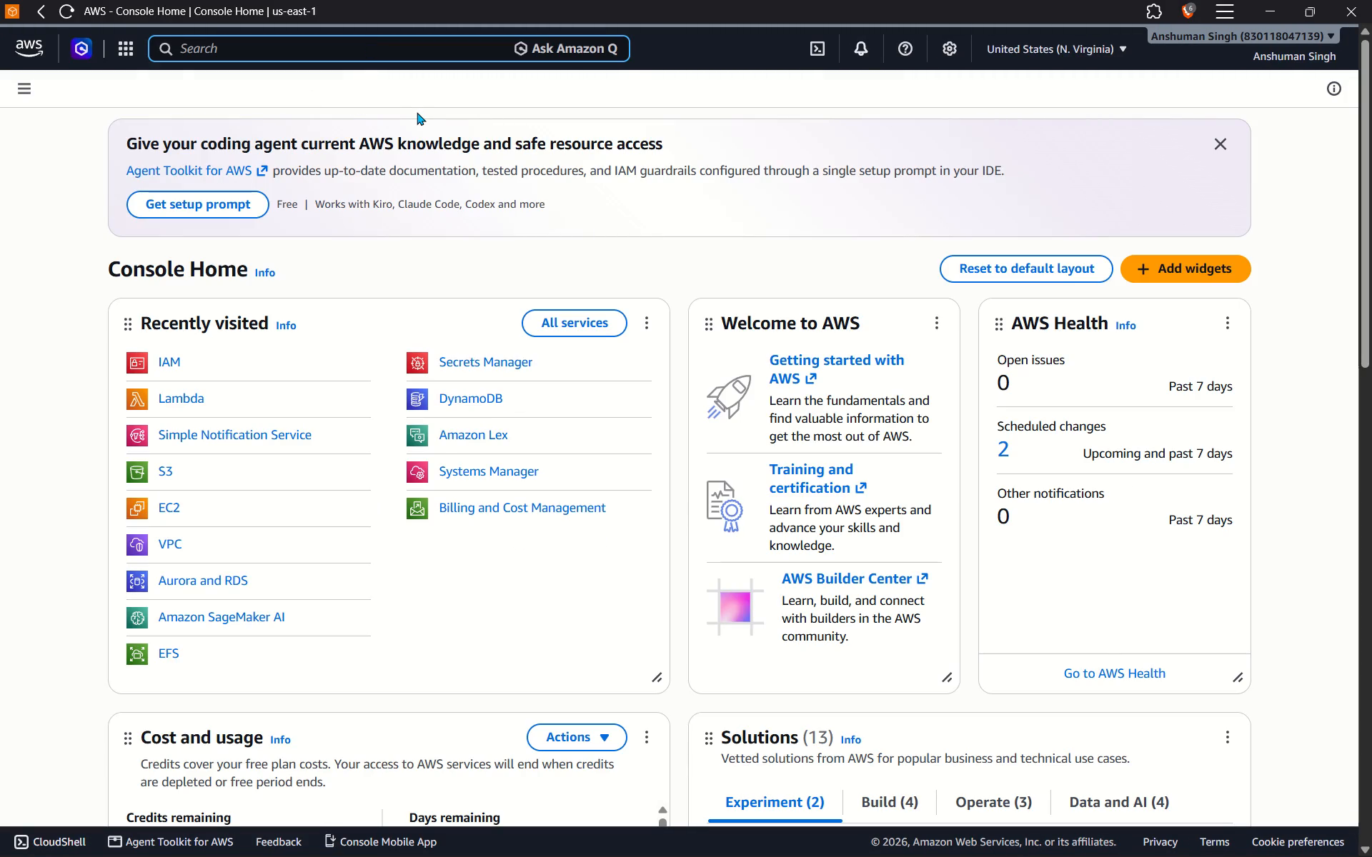
type("sagem")
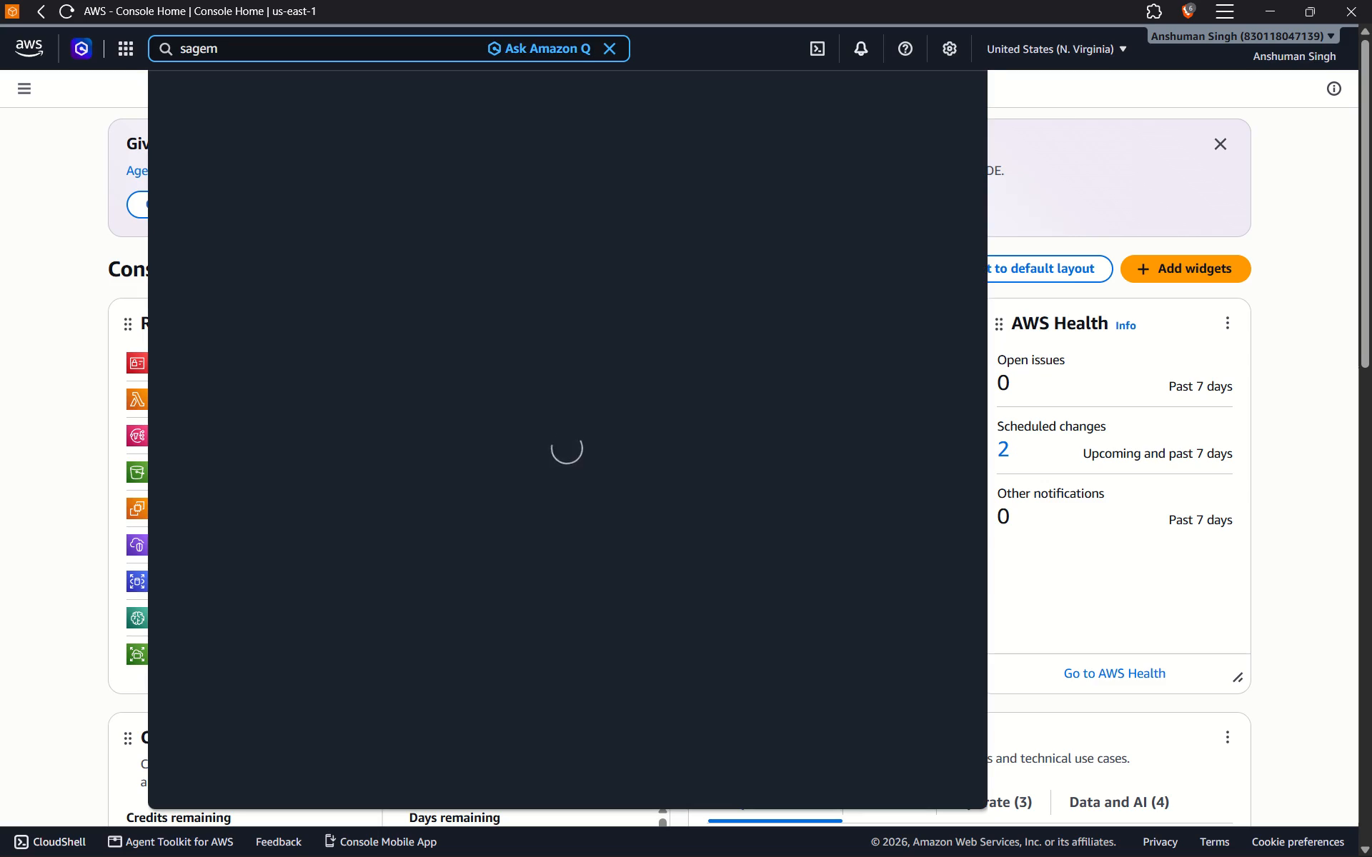
type("aker")
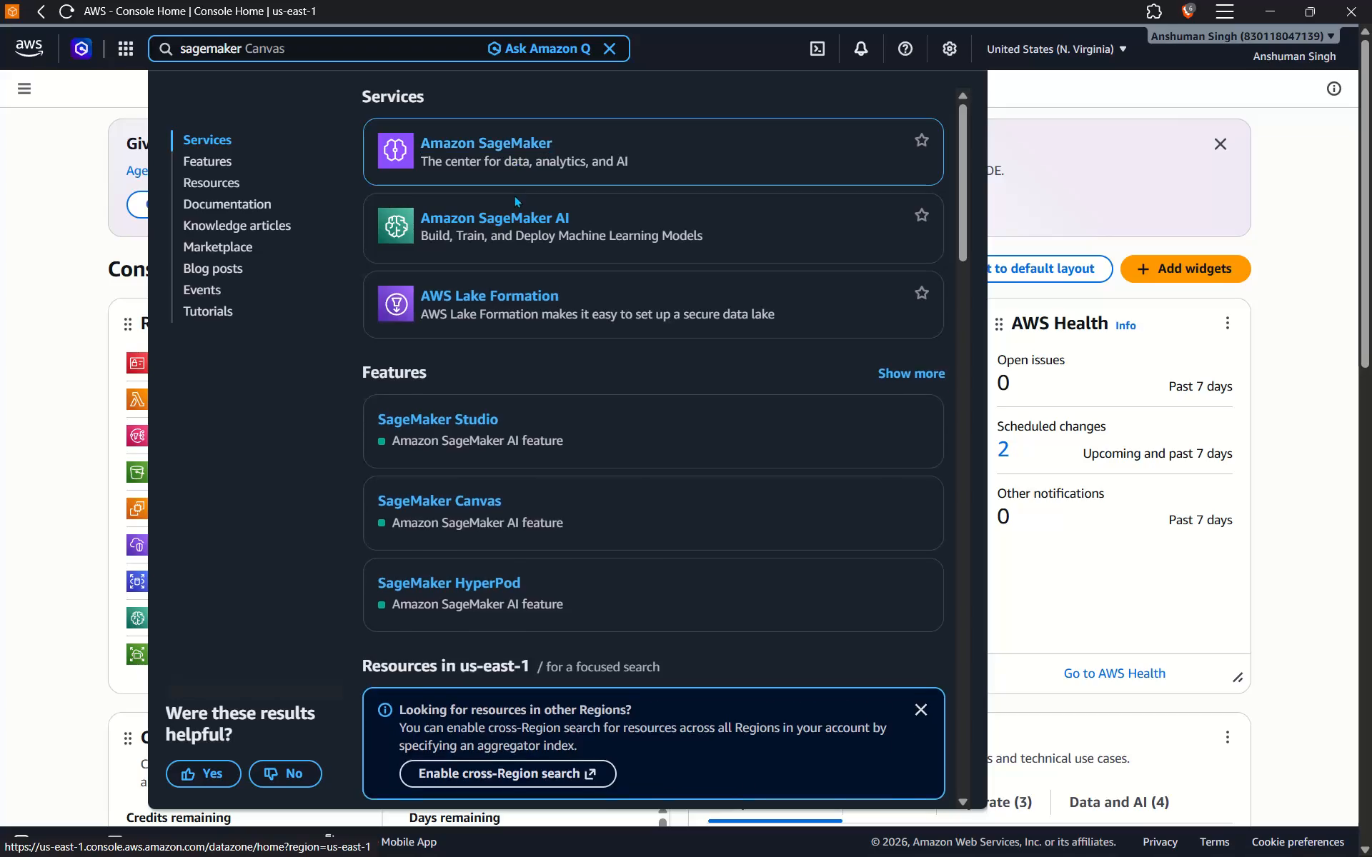
left_click(511, 220)
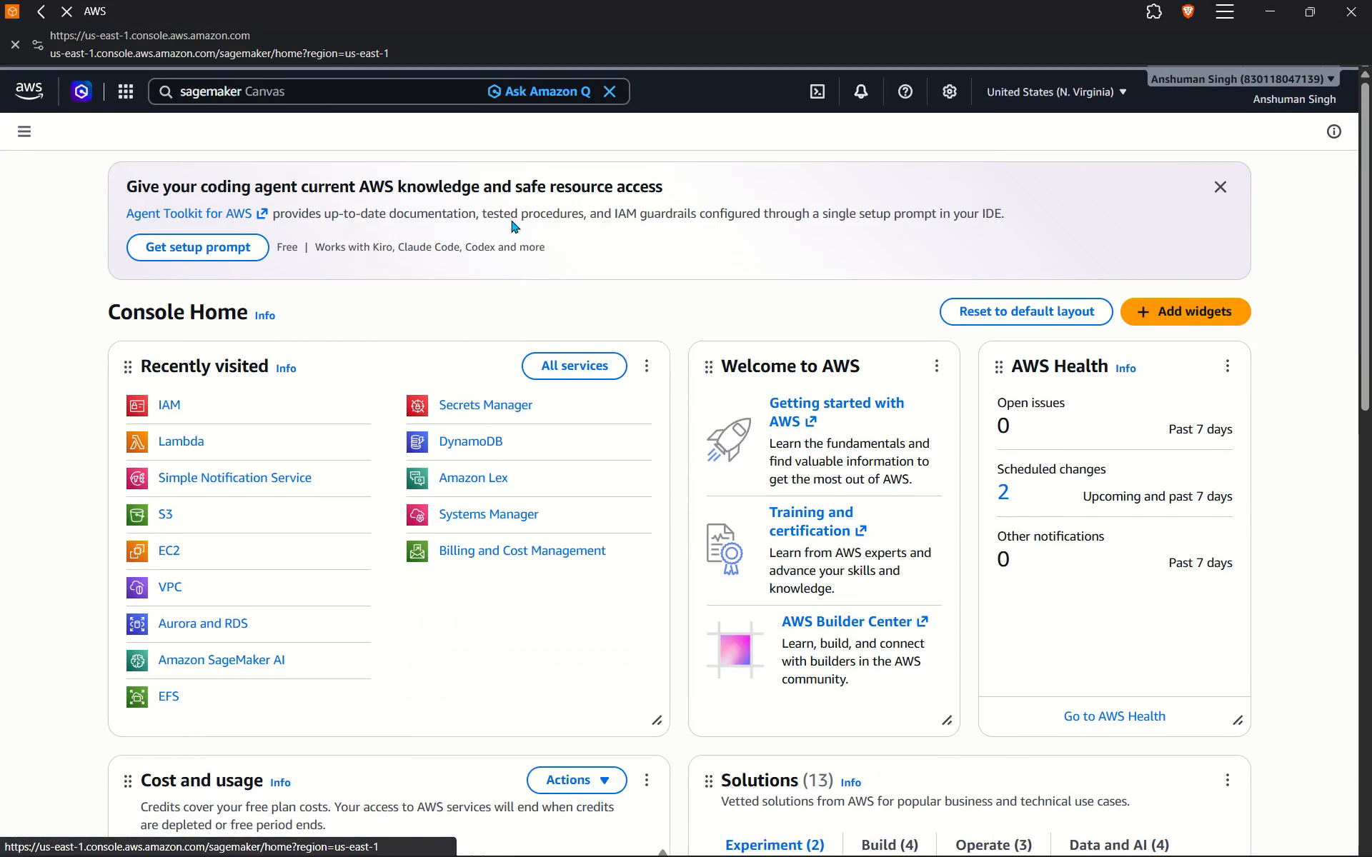
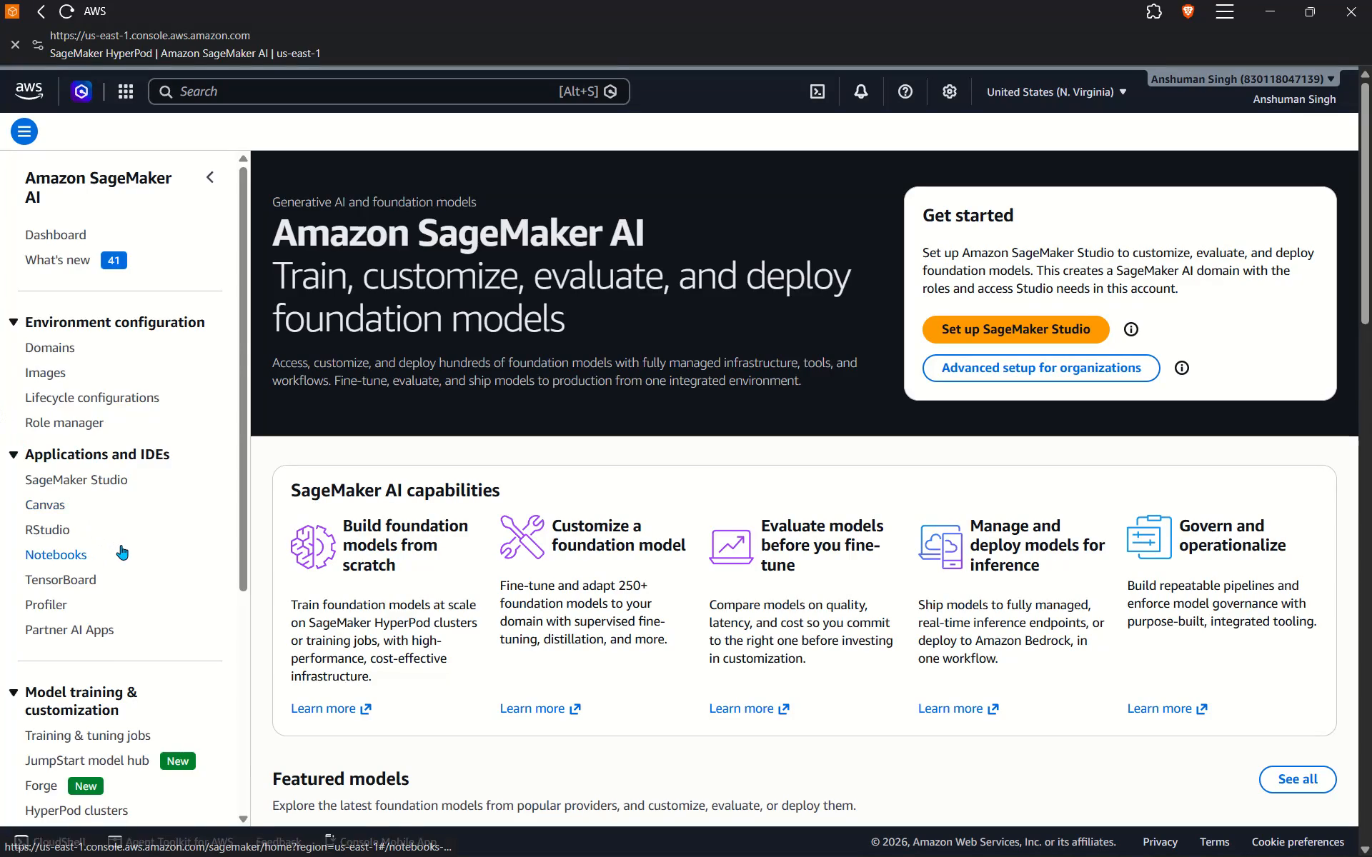
Open the JumpStart model hub and copy the Models page text from its heading through the Vision language section.
scroll(121, 545, "down", 4)
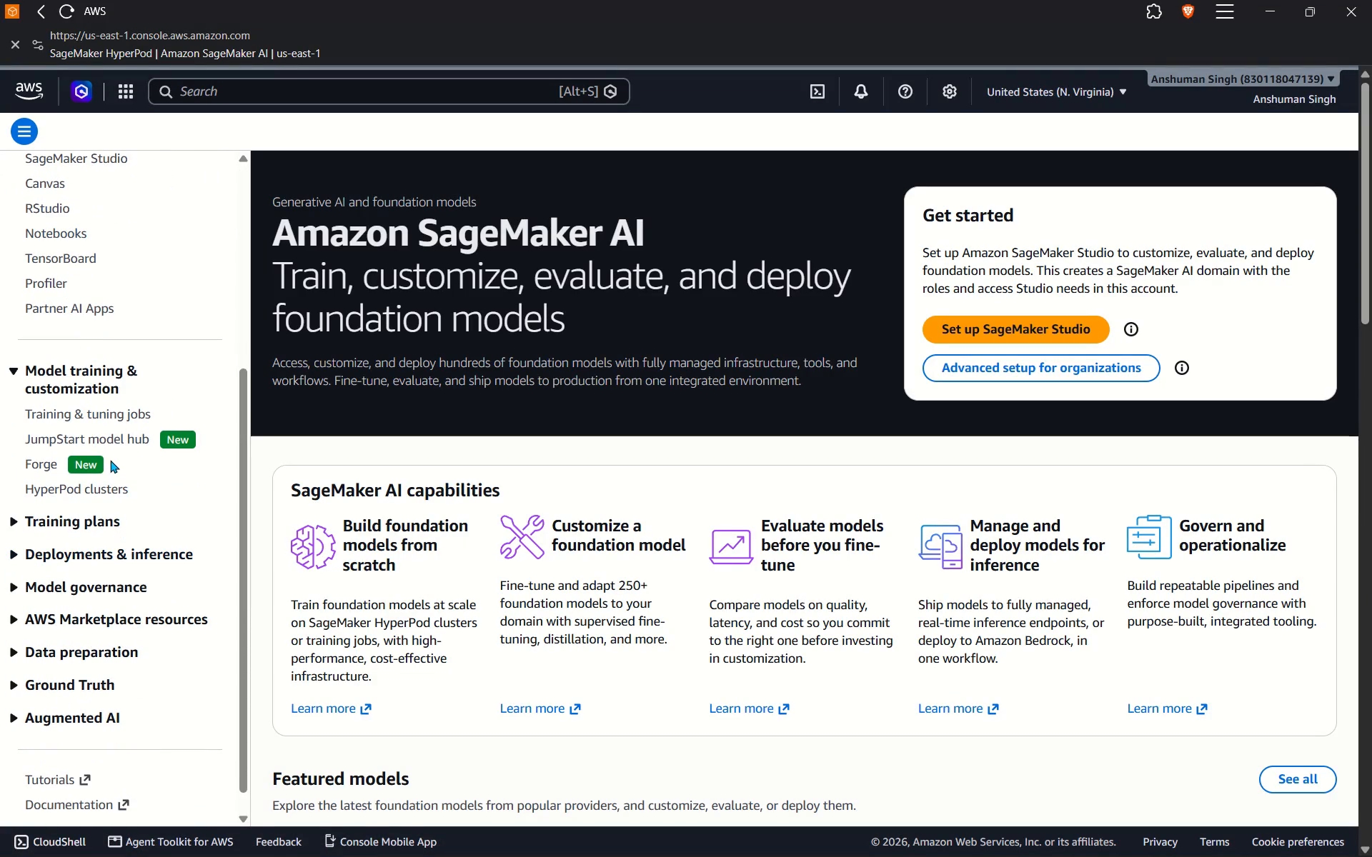
left_click(111, 436)
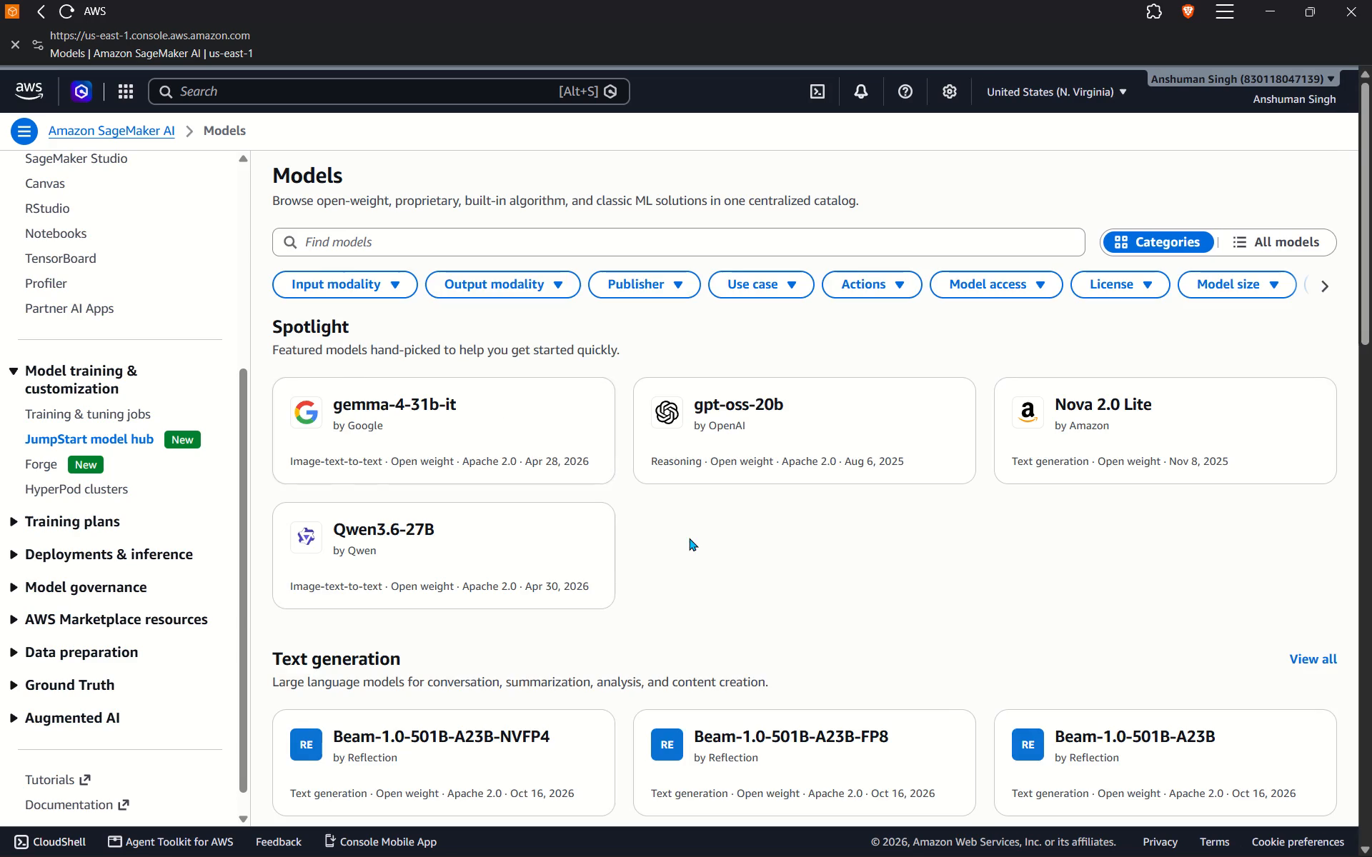
scroll(689, 538, "down", 8)
scroll(689, 538, "up", 8)
left_click_drag(276, 166, 1067, 856)
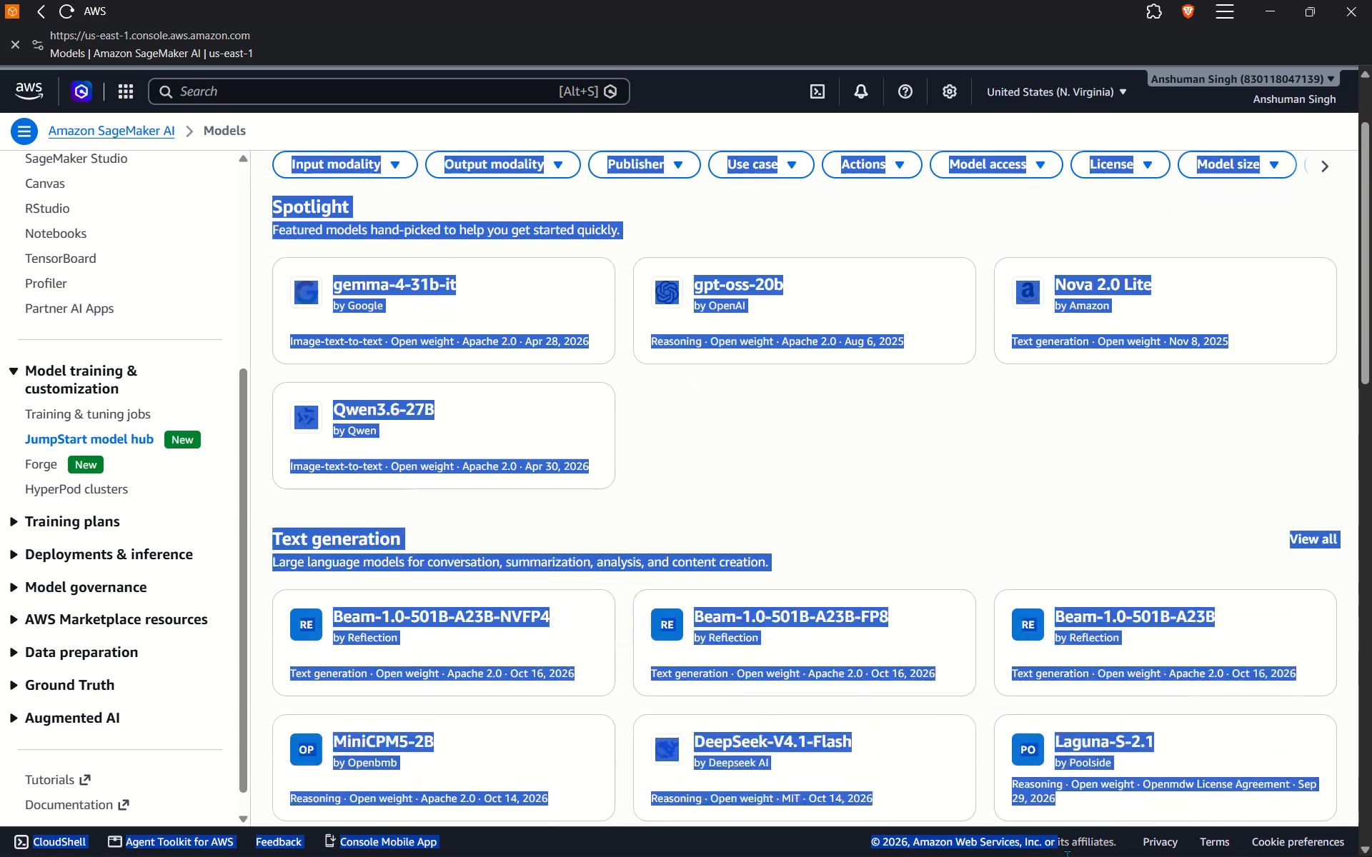
left_click_drag(1067, 856, 1076, 856)
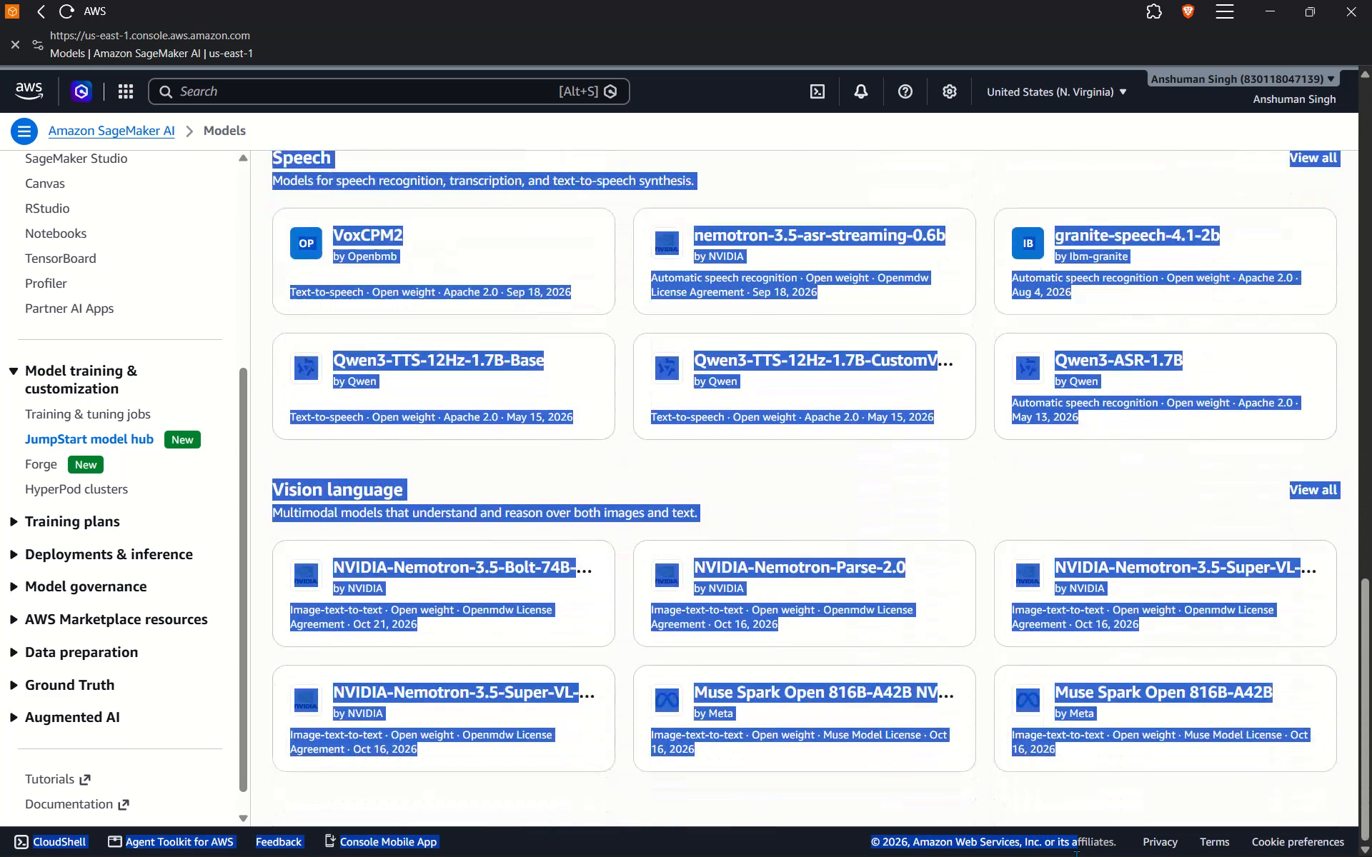
left_click_drag(1076, 856, 1196, 778)
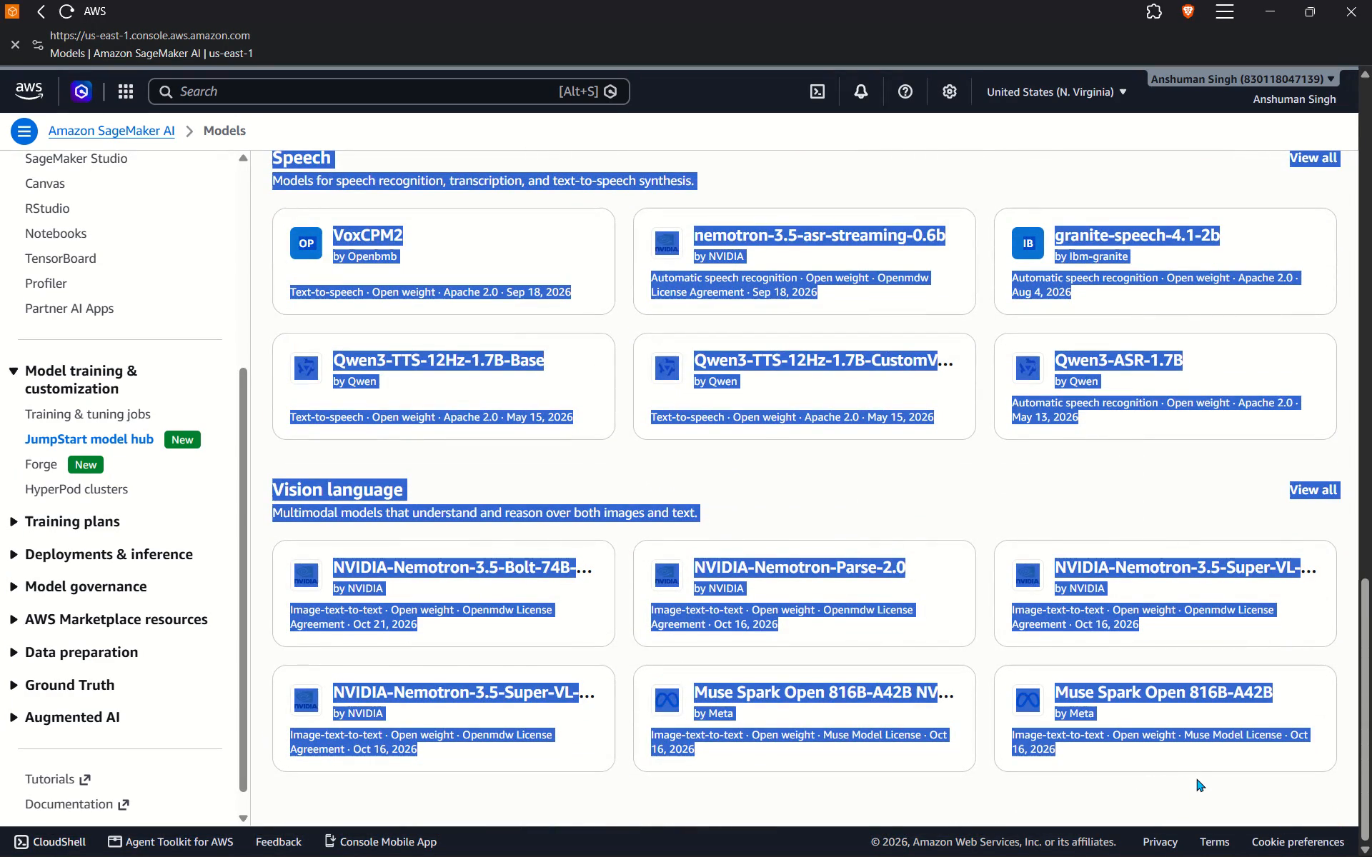
key("ctrl+c")
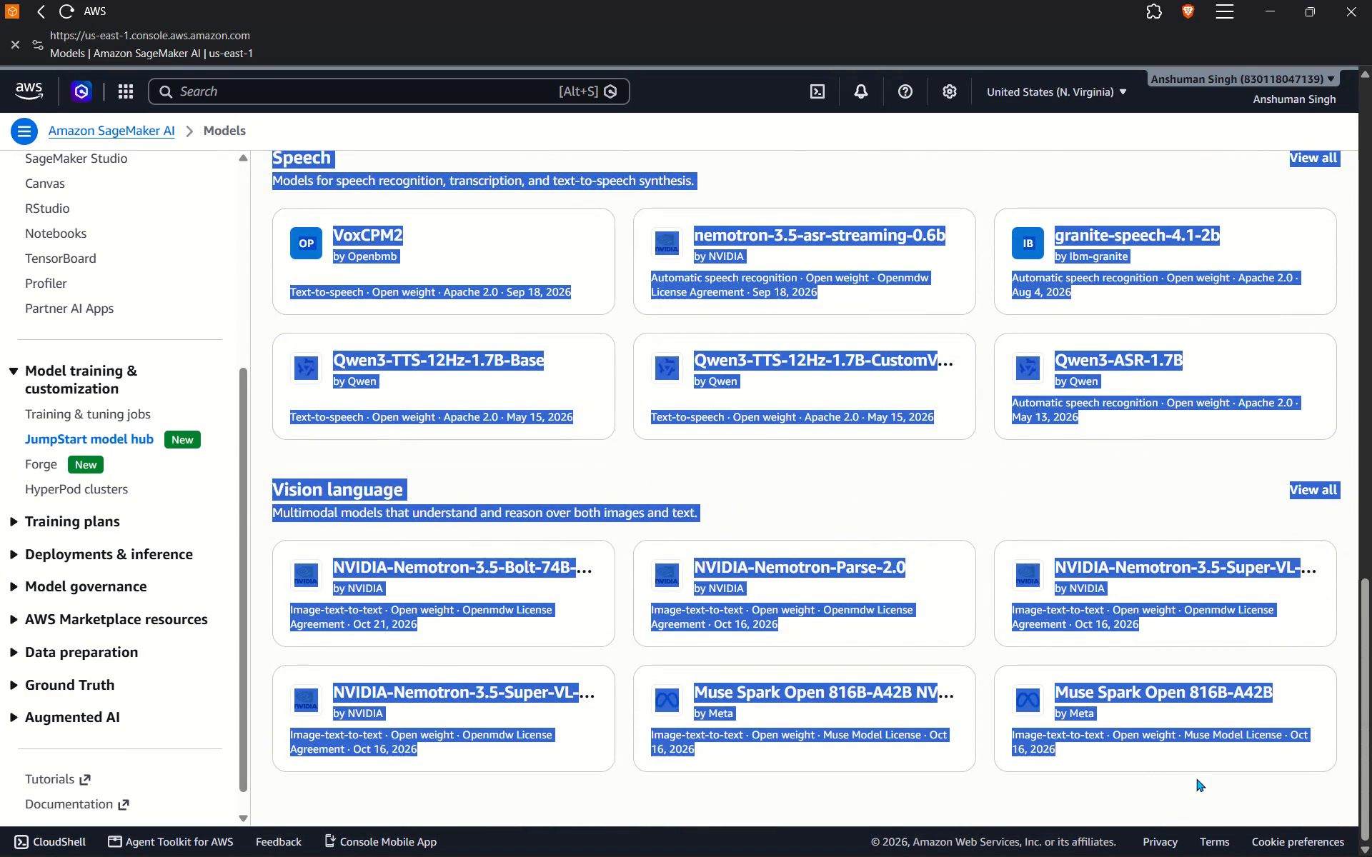
left_click(1165, 488)
scroll(1165, 488, "up", 7)
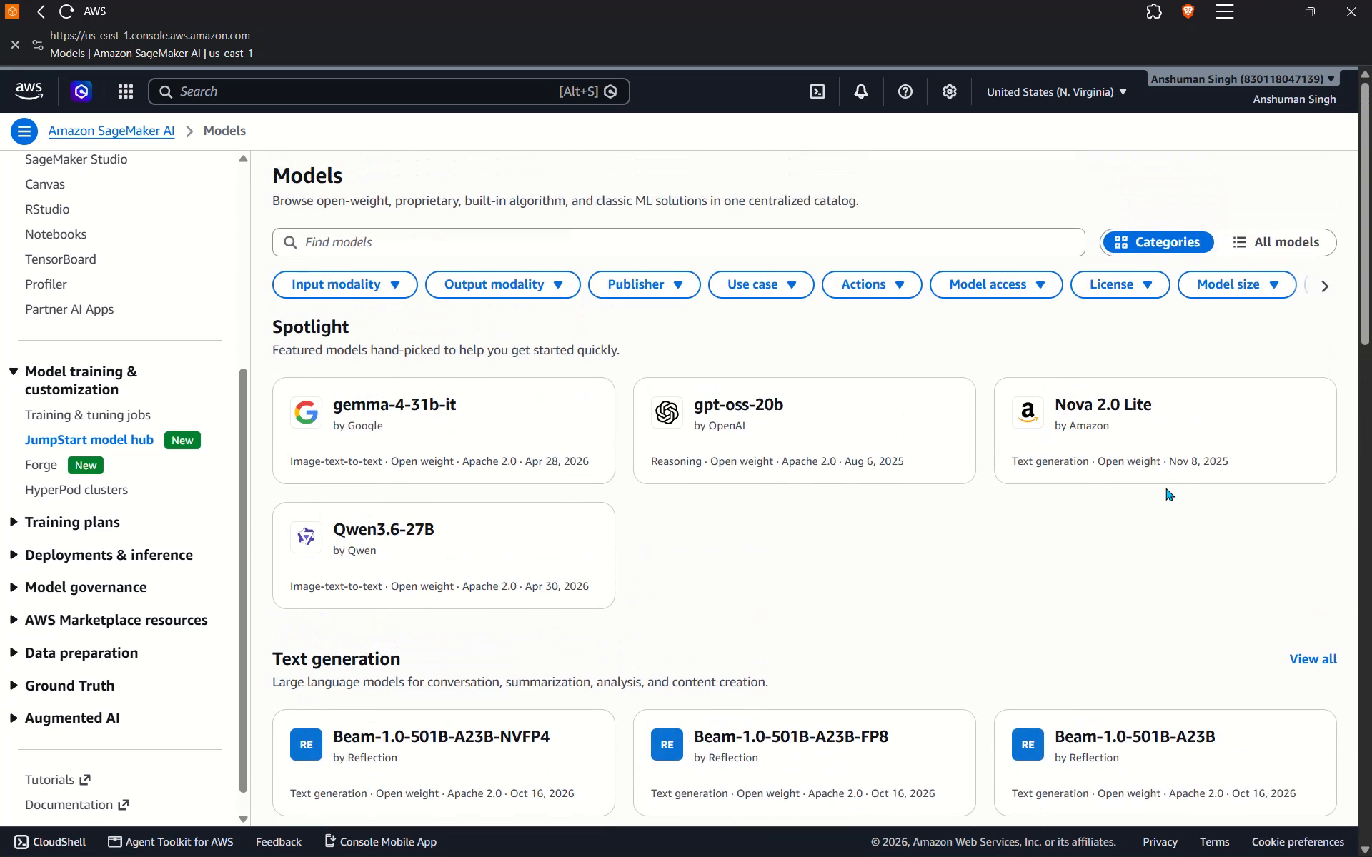
scroll(1165, 488, "up", 1)
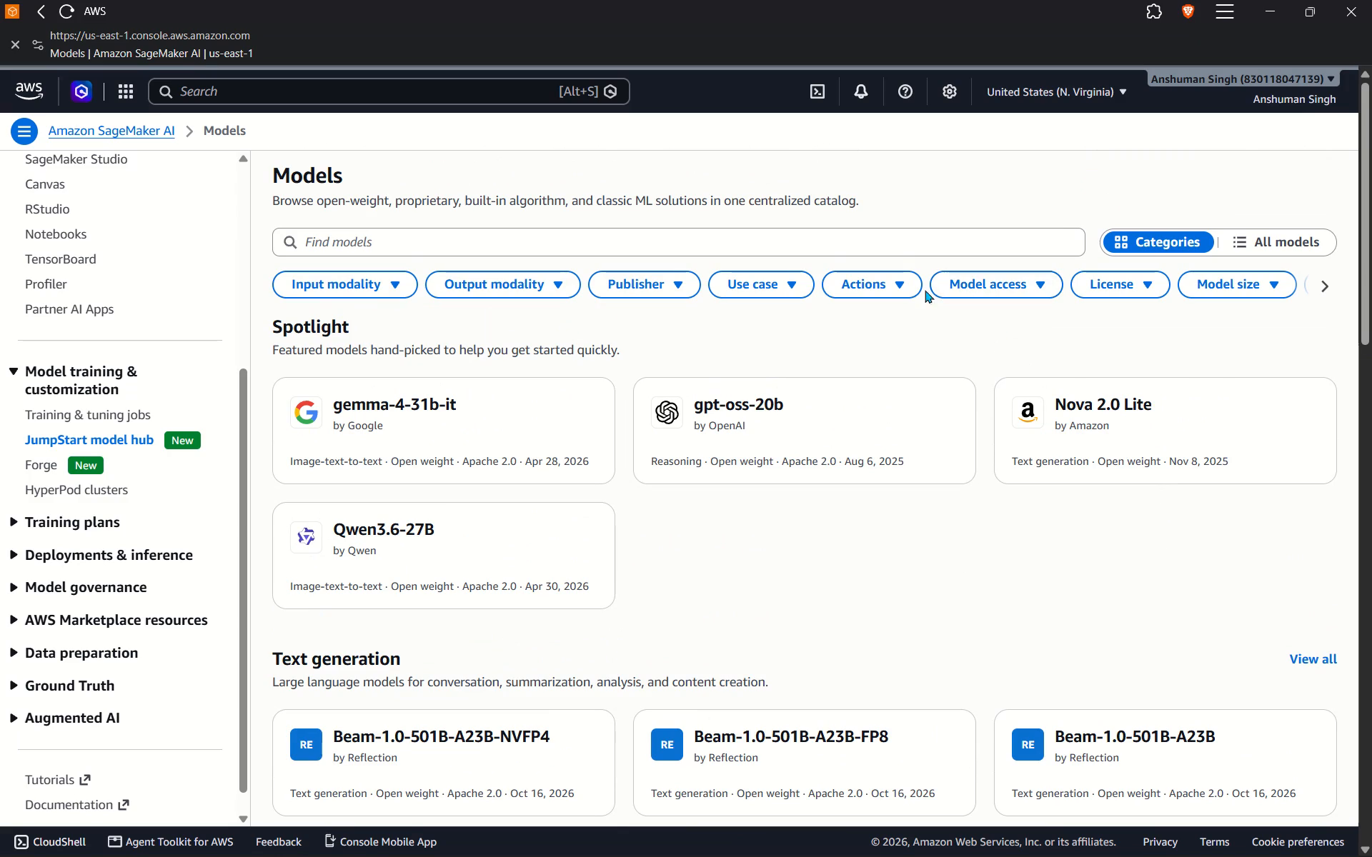
left_click(801, 285)
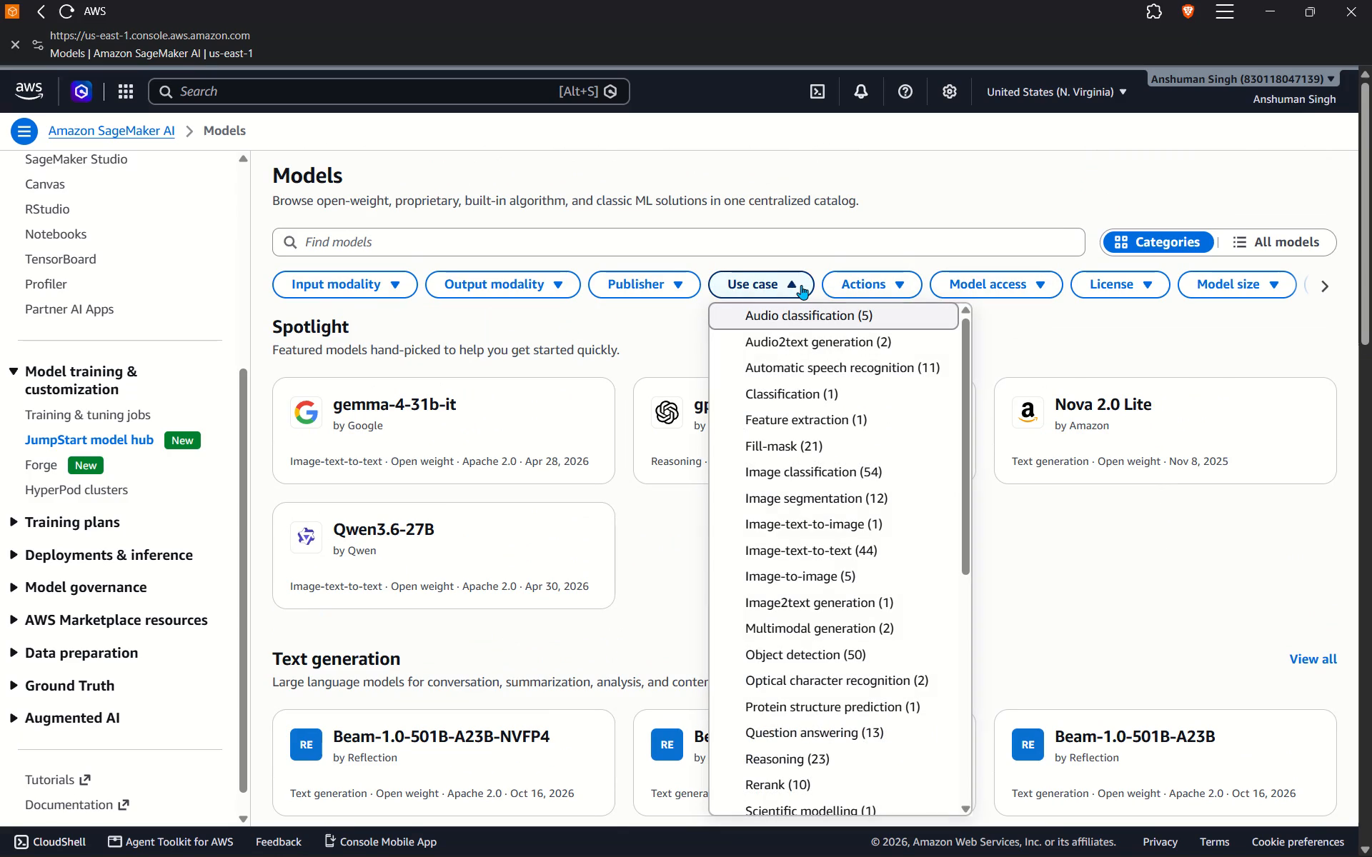
left_click(829, 476)
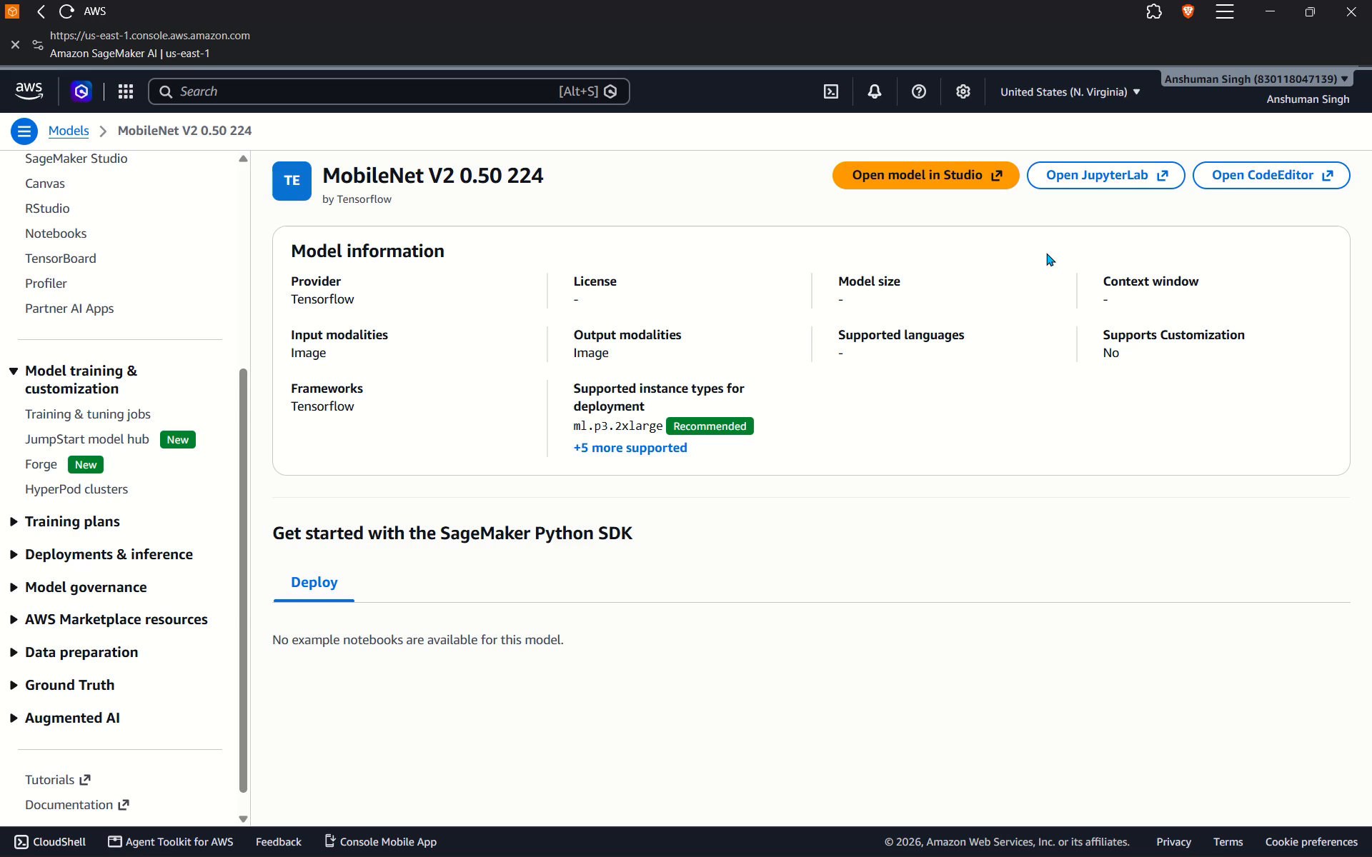
left_click(317, 594)
scroll(426, 654, "down", 13)
left_click(935, 184)
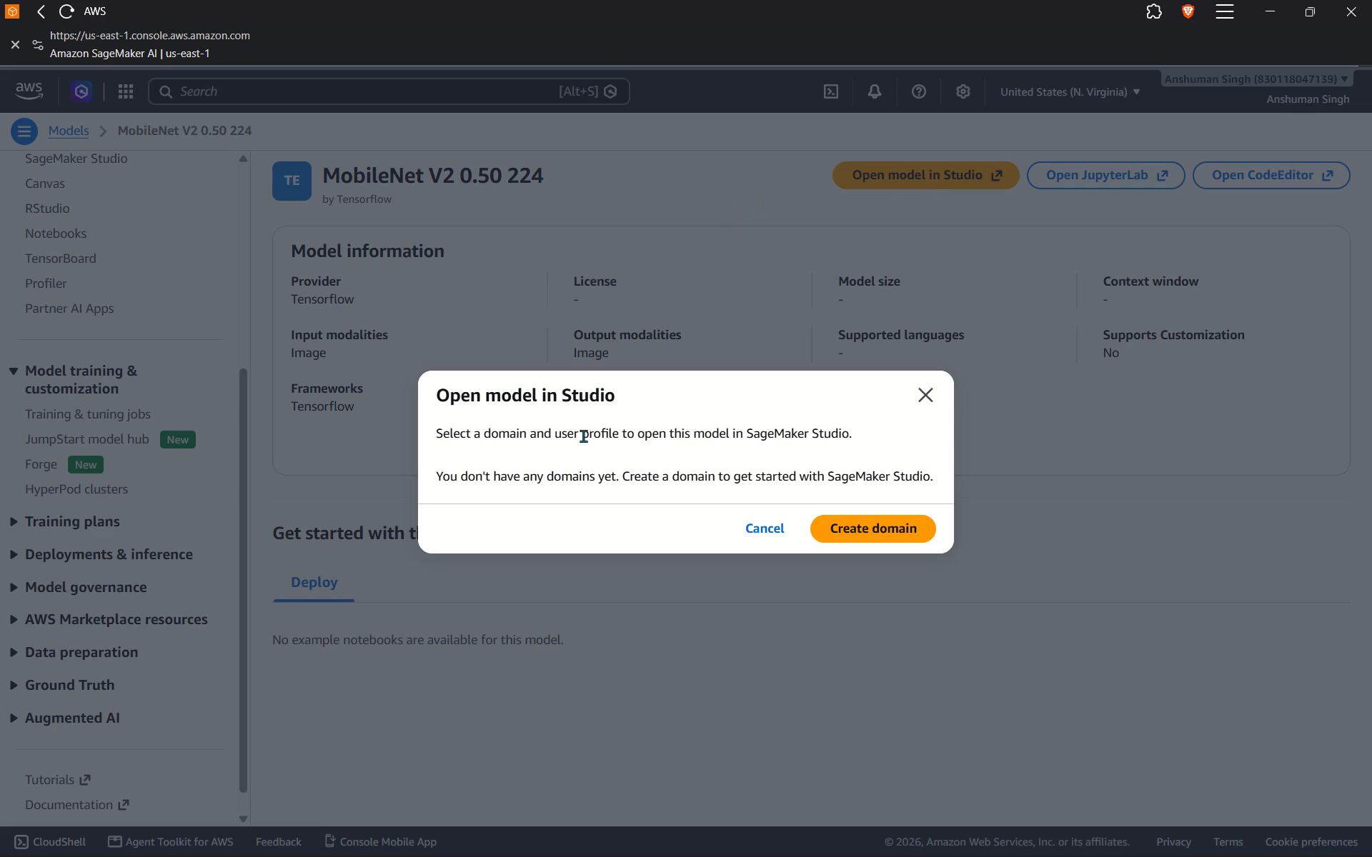
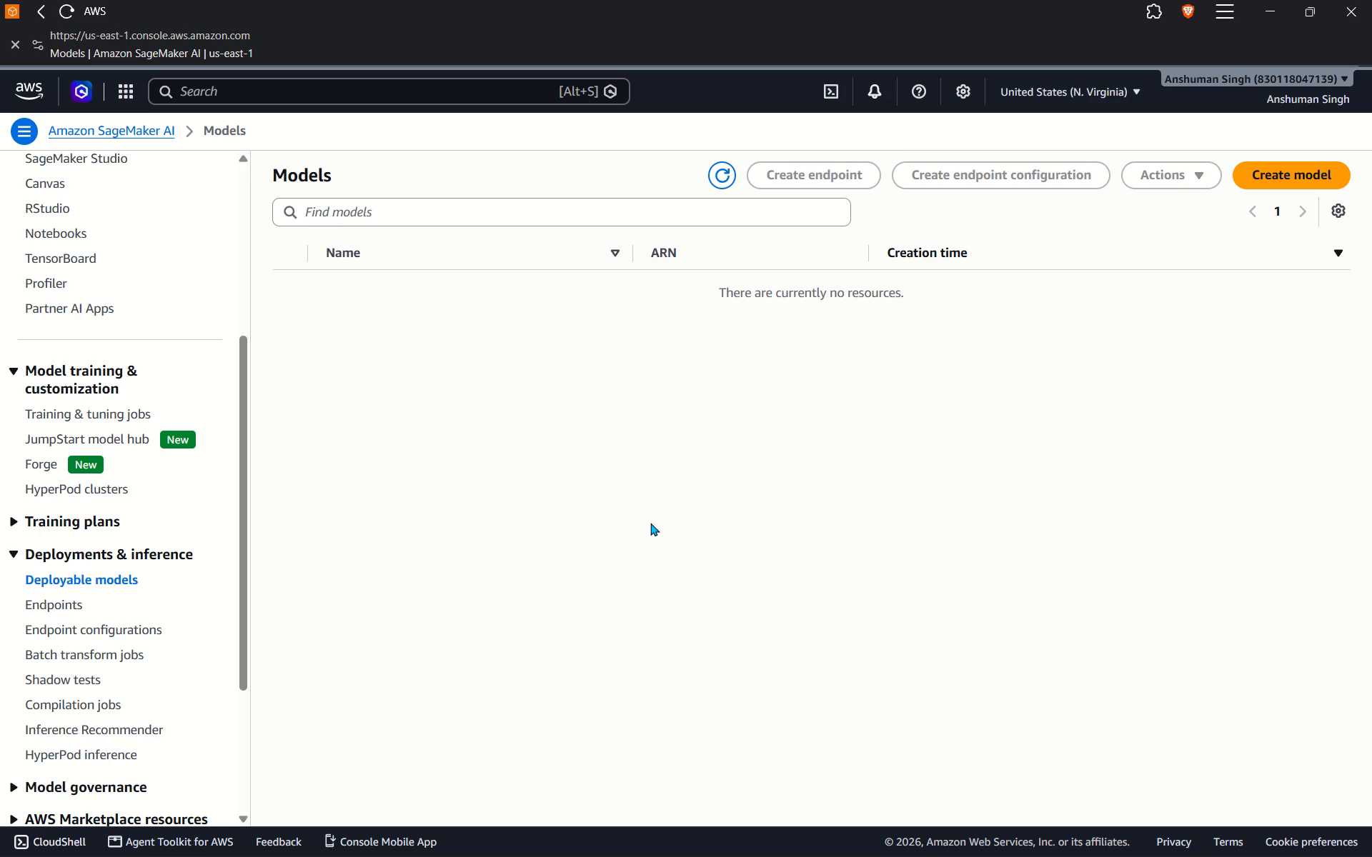
Search the JumpStart model hub for MobileNet V2 and open the MobileNet V2 0.50 224 image classification model.
left_click(116, 441)
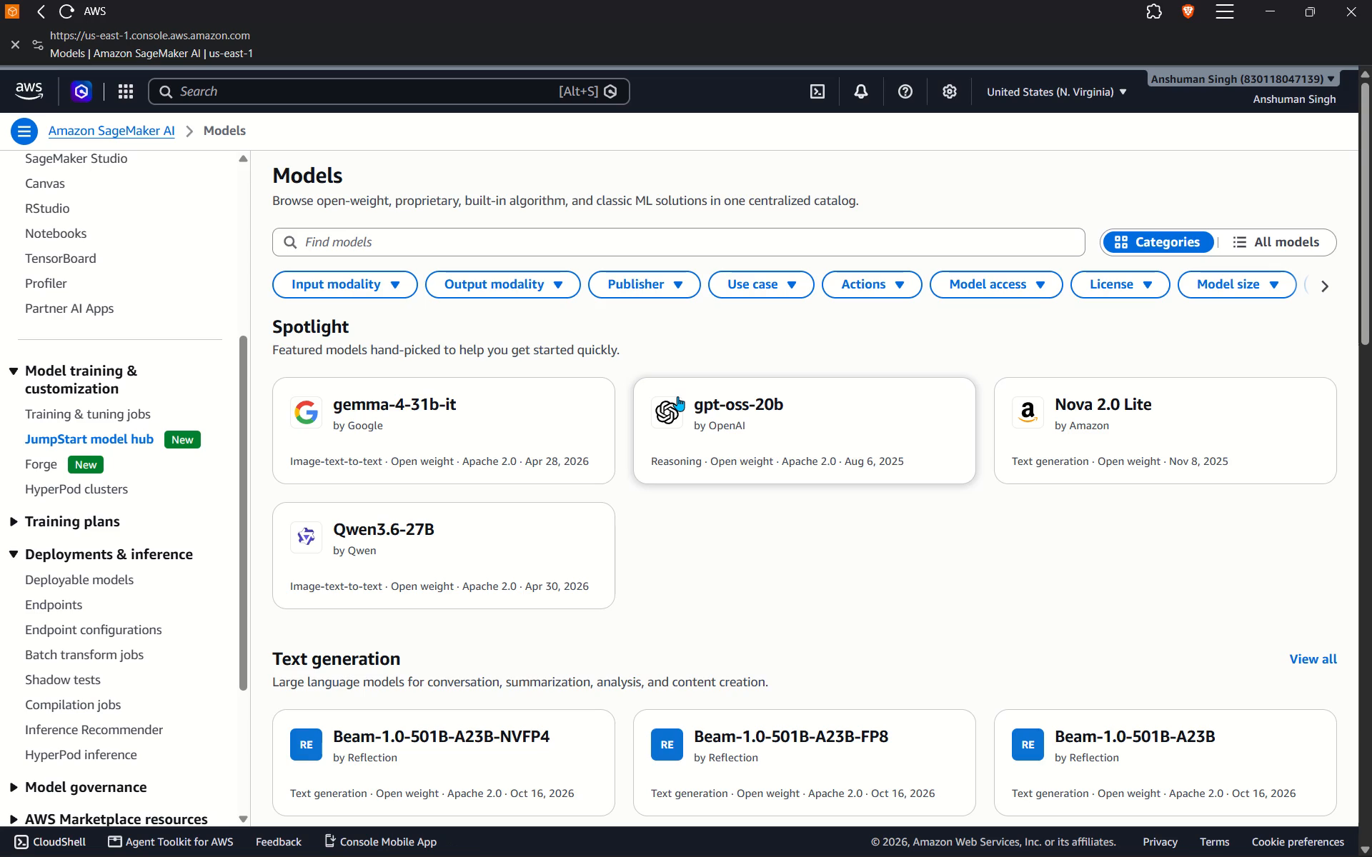
left_click(679, 244)
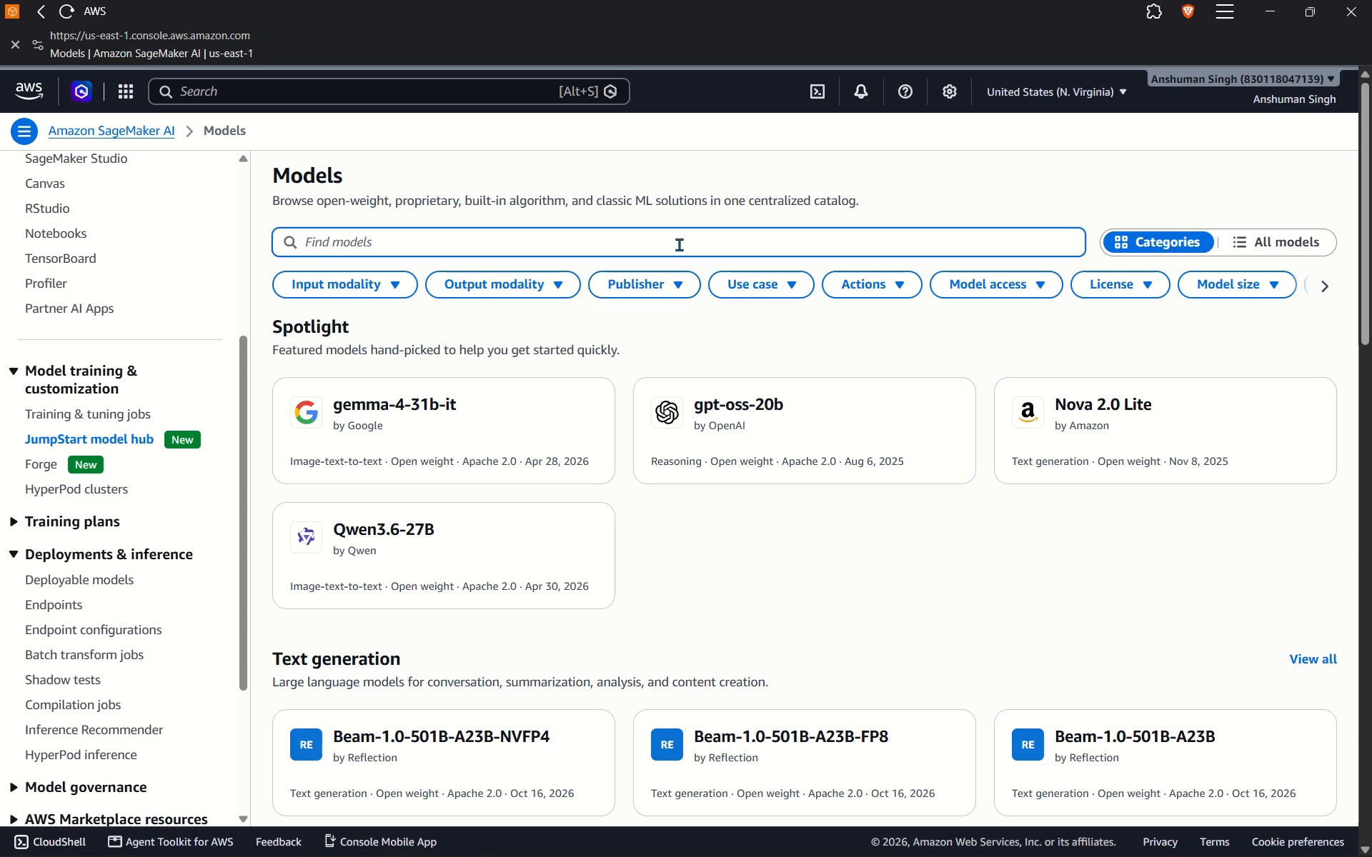
key("ctrl+v")
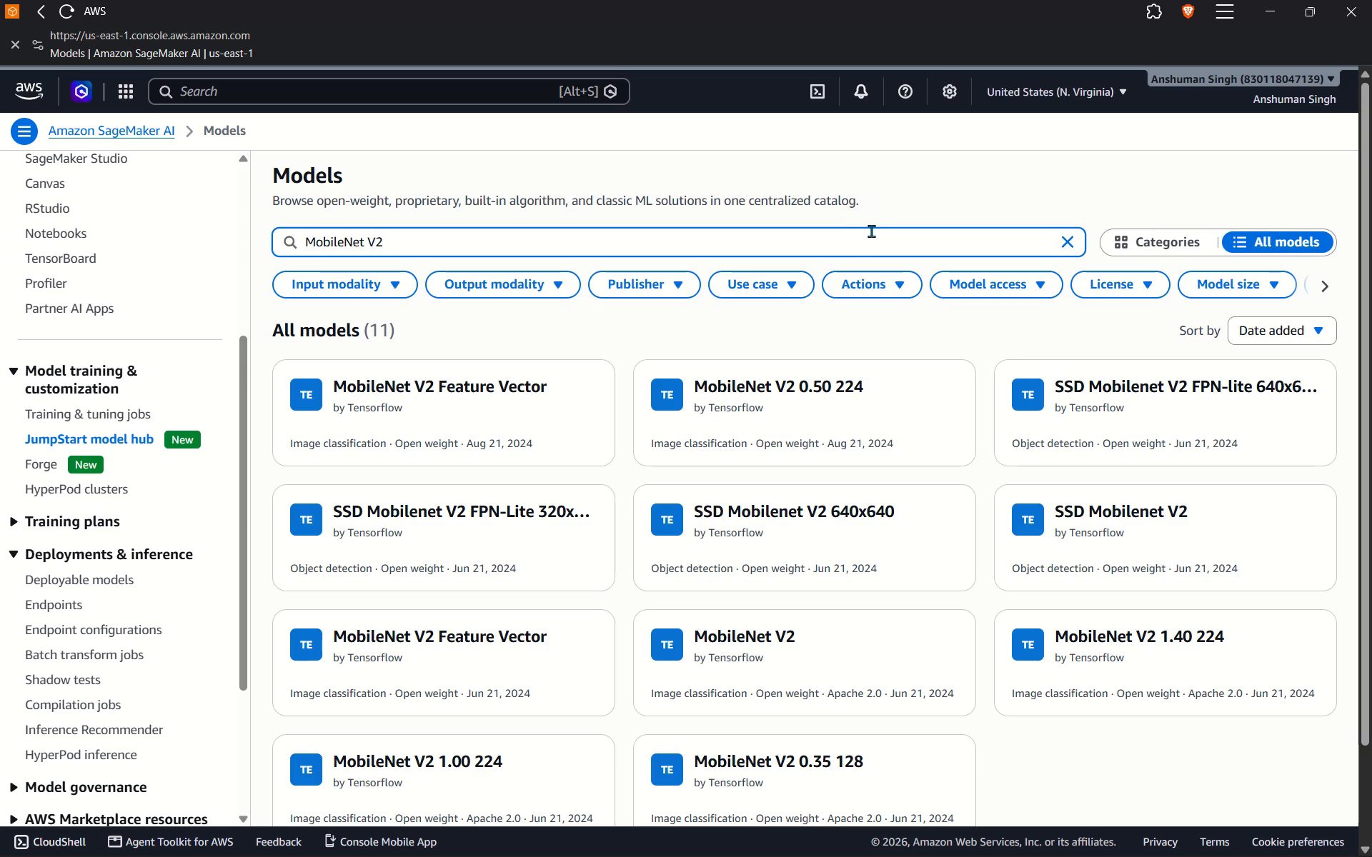
key("Return")
scroll(895, 399, "down", 4)
left_click(866, 291)
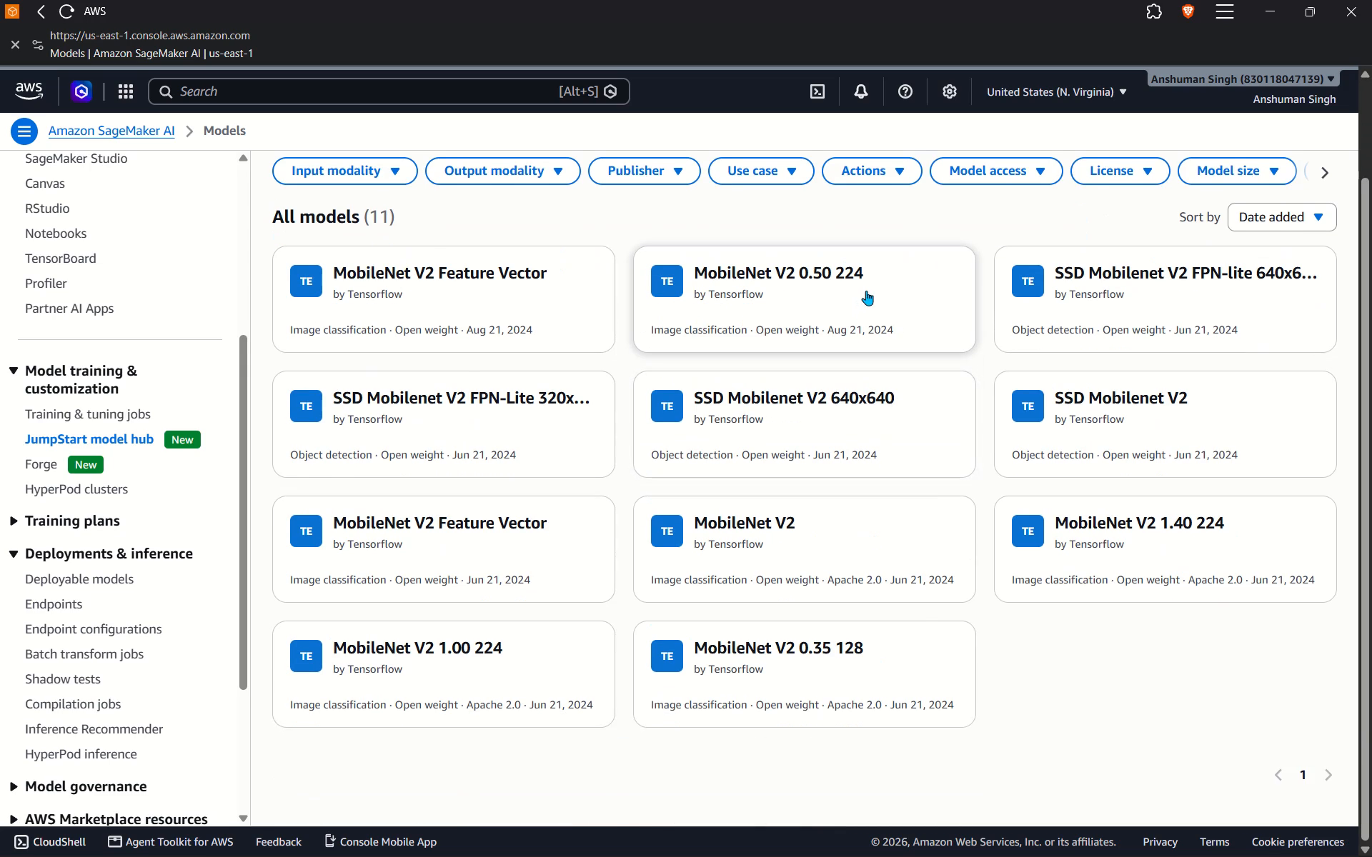
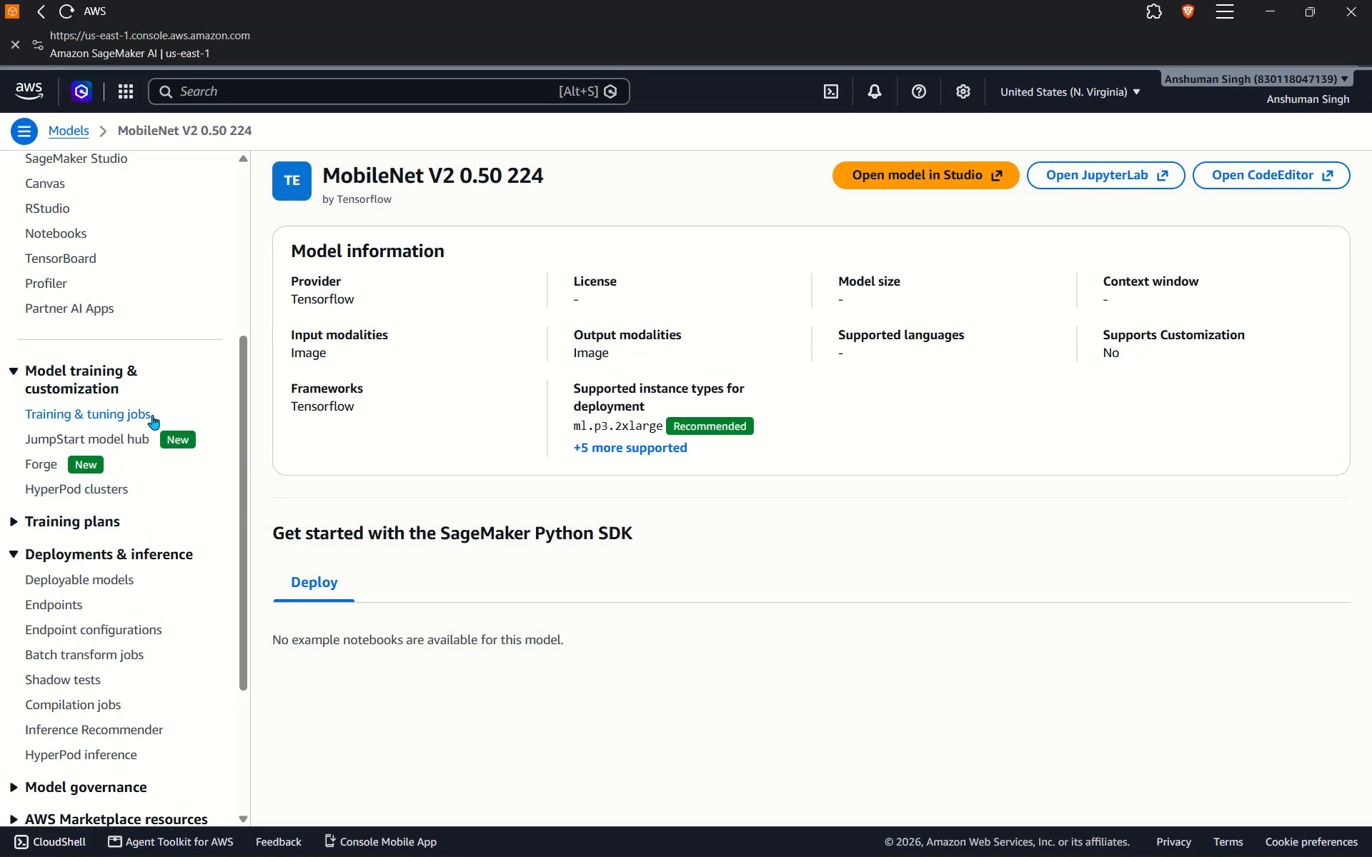
left_click(41, 11)
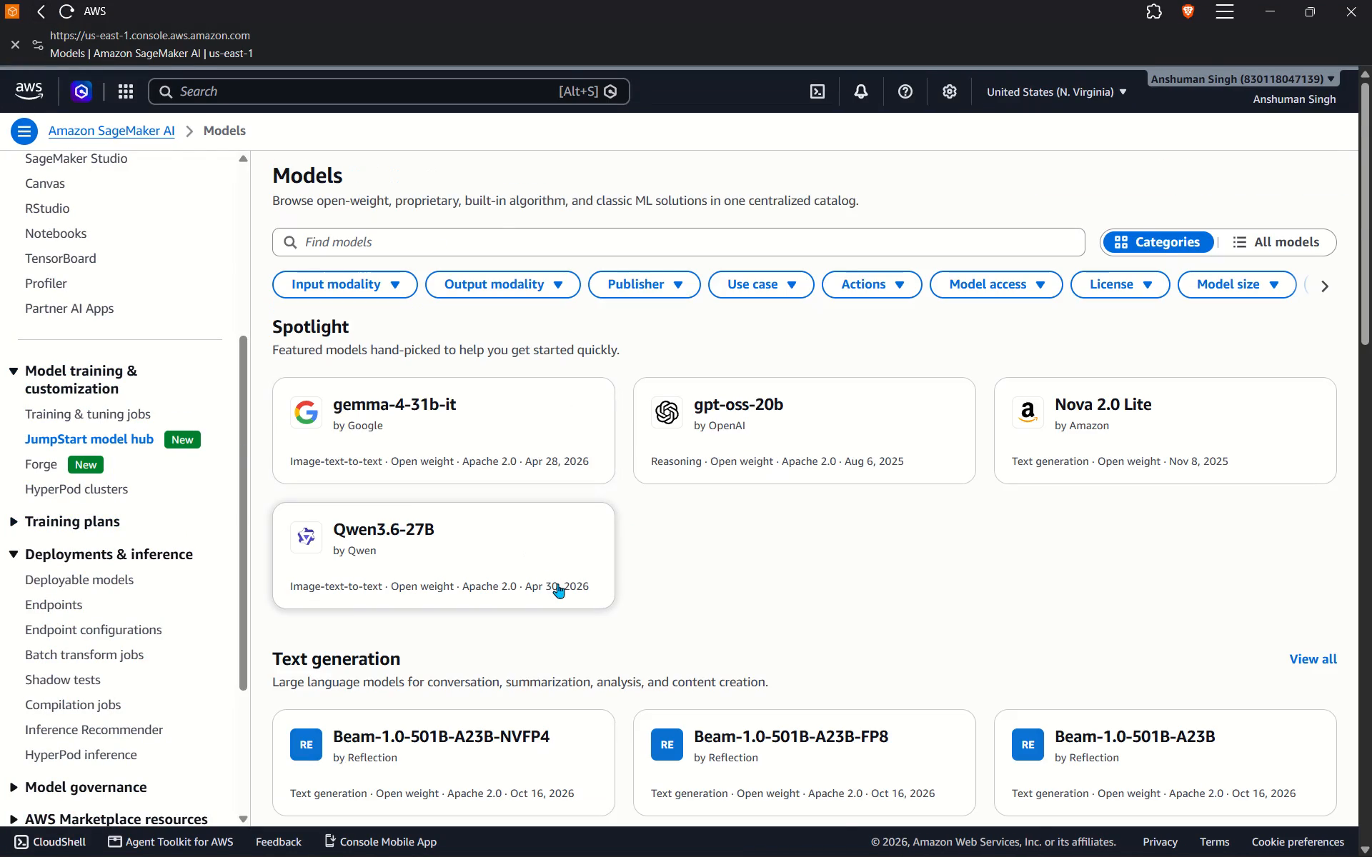
scroll(557, 583, "down", 7)
scroll(557, 583, "up", 9)
scroll(557, 583, "down", 1)
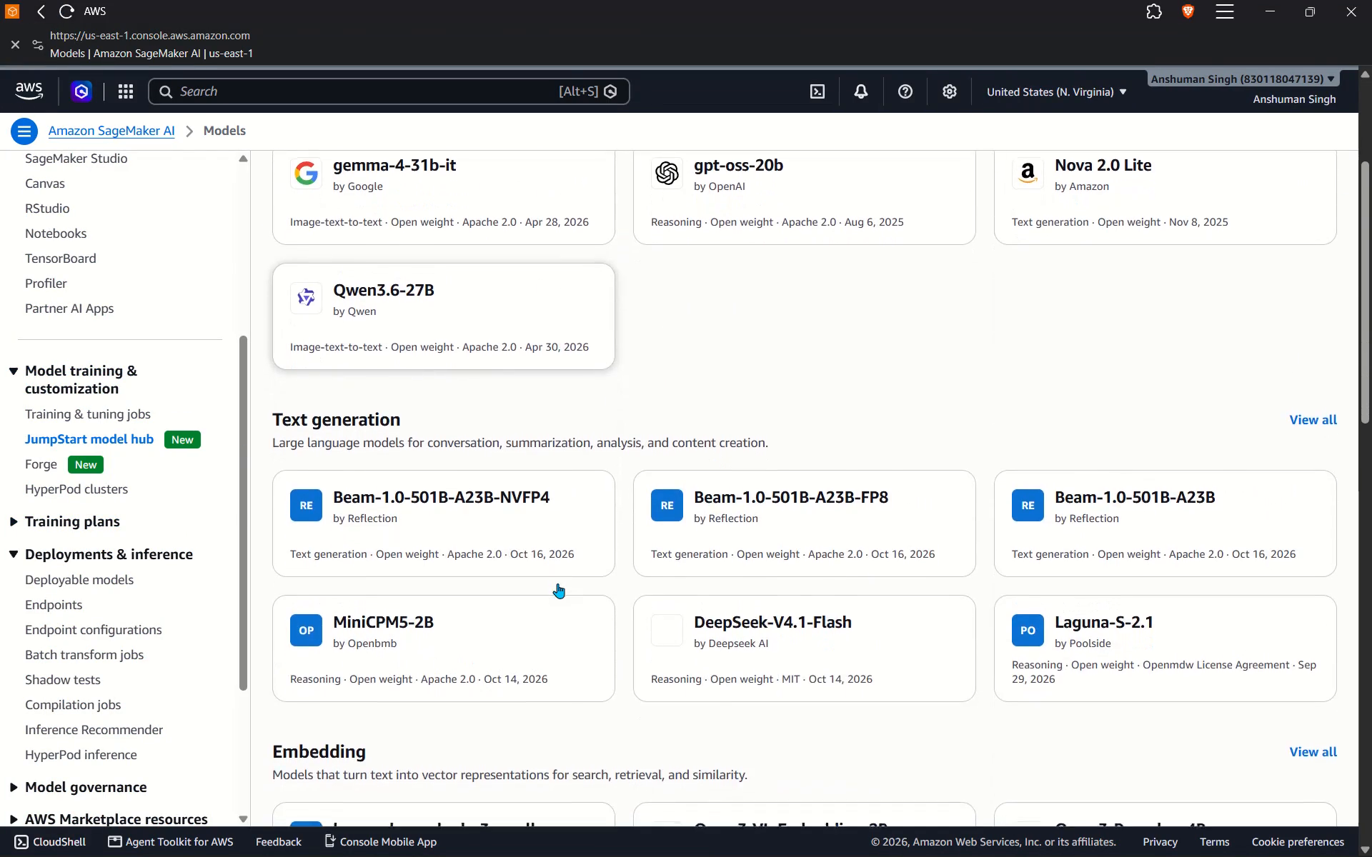
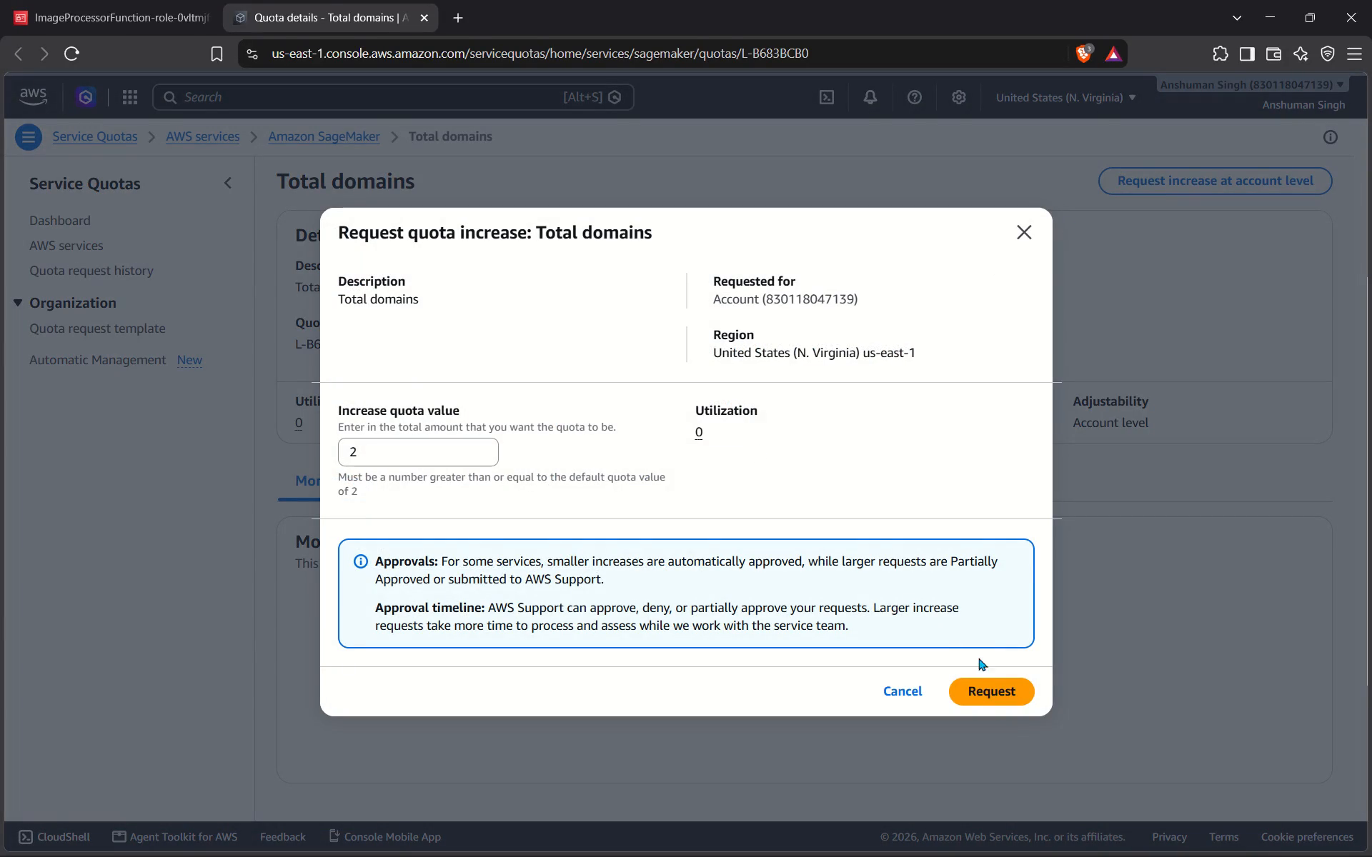
Try to submit the account-level quota increase request for SageMaker total domains in us-east-1 with a quota value of 2.
left_click(986, 688)
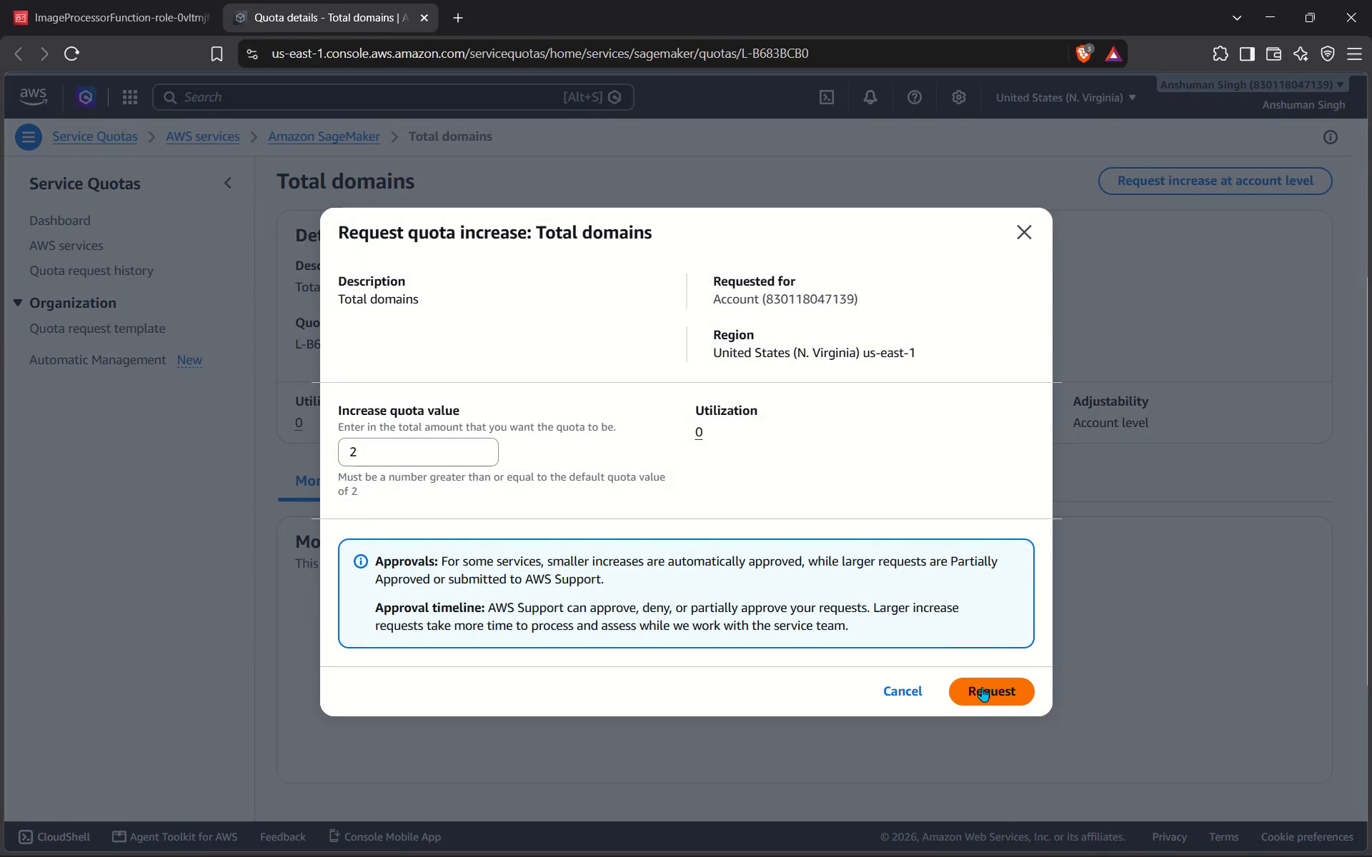
left_click(983, 685)
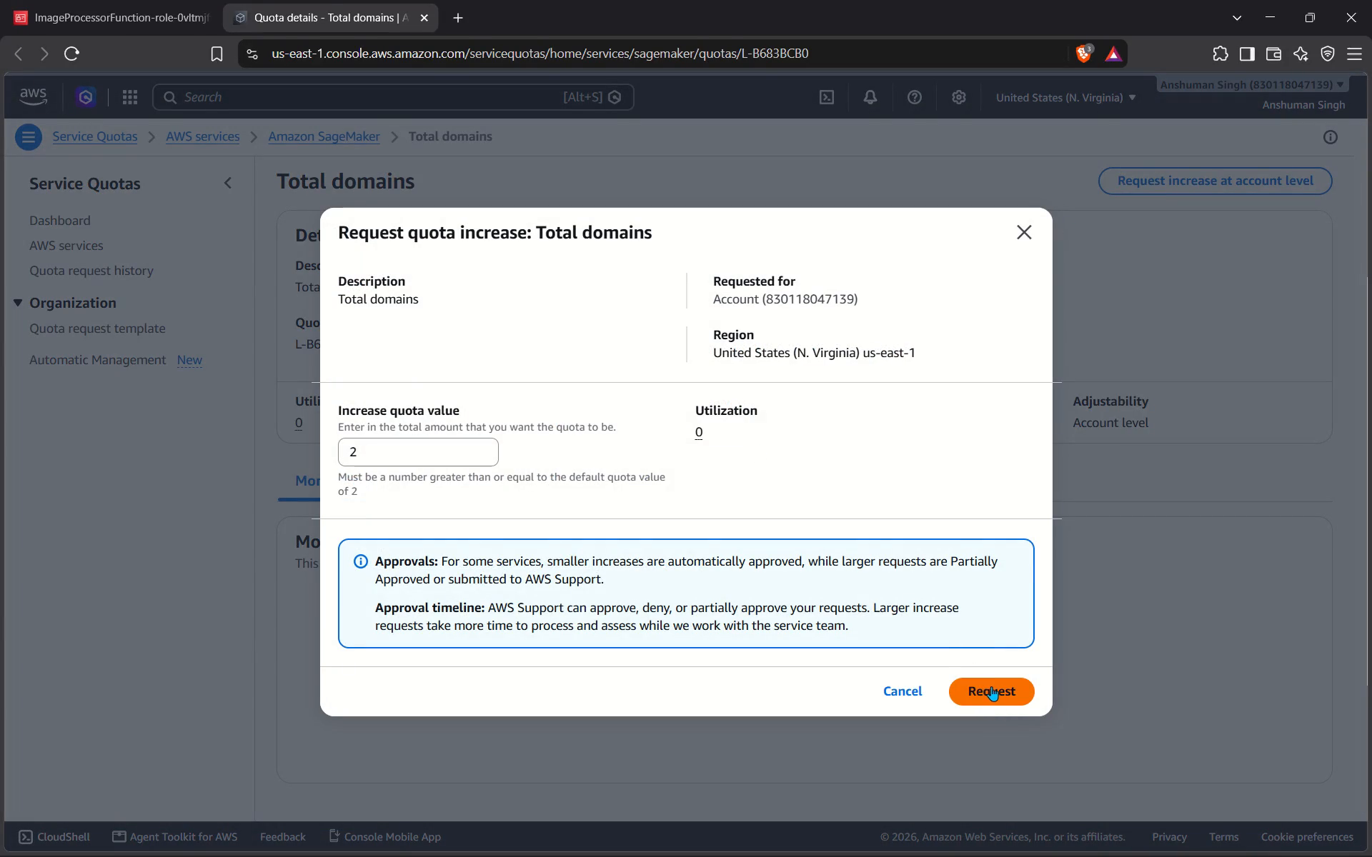
left_click(993, 686)
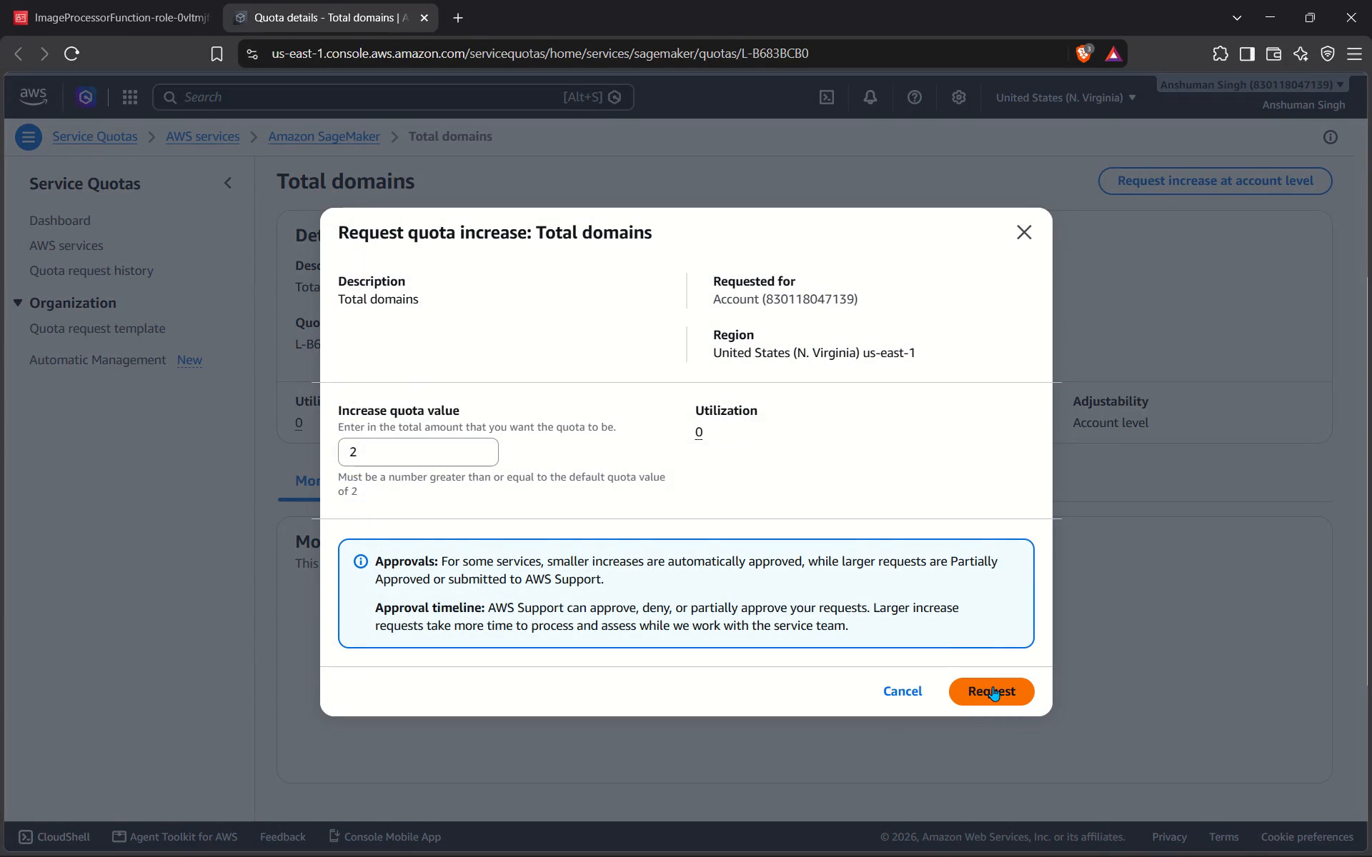
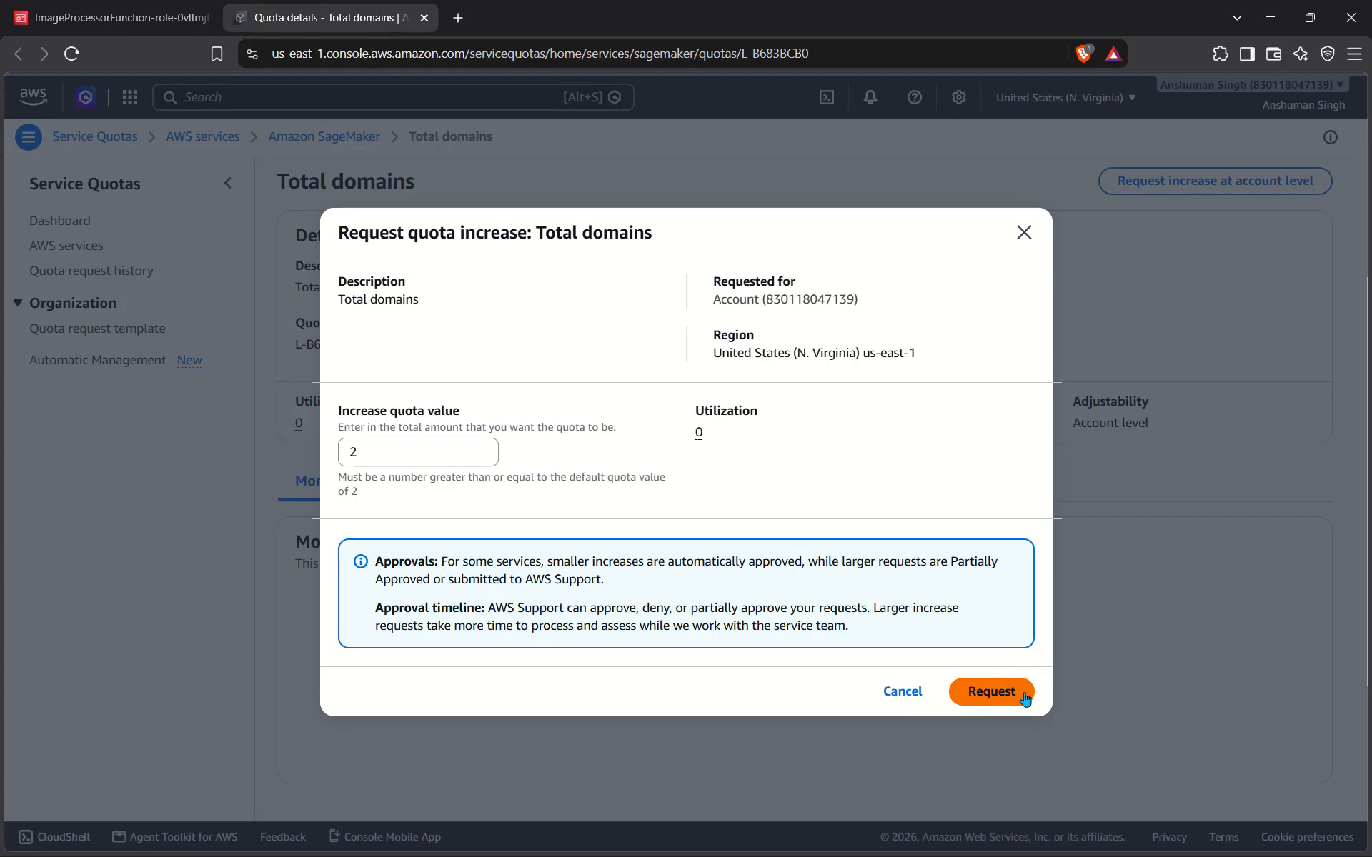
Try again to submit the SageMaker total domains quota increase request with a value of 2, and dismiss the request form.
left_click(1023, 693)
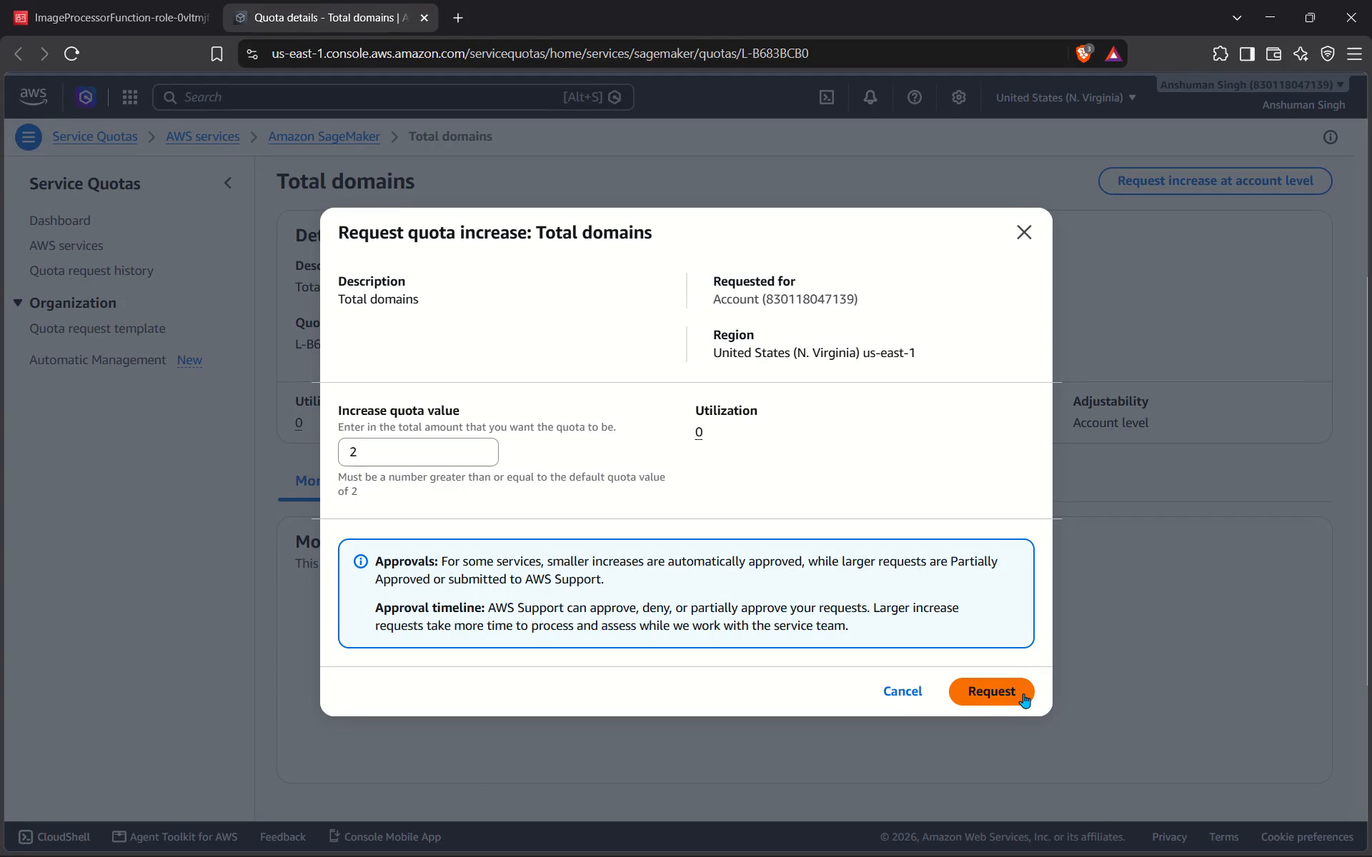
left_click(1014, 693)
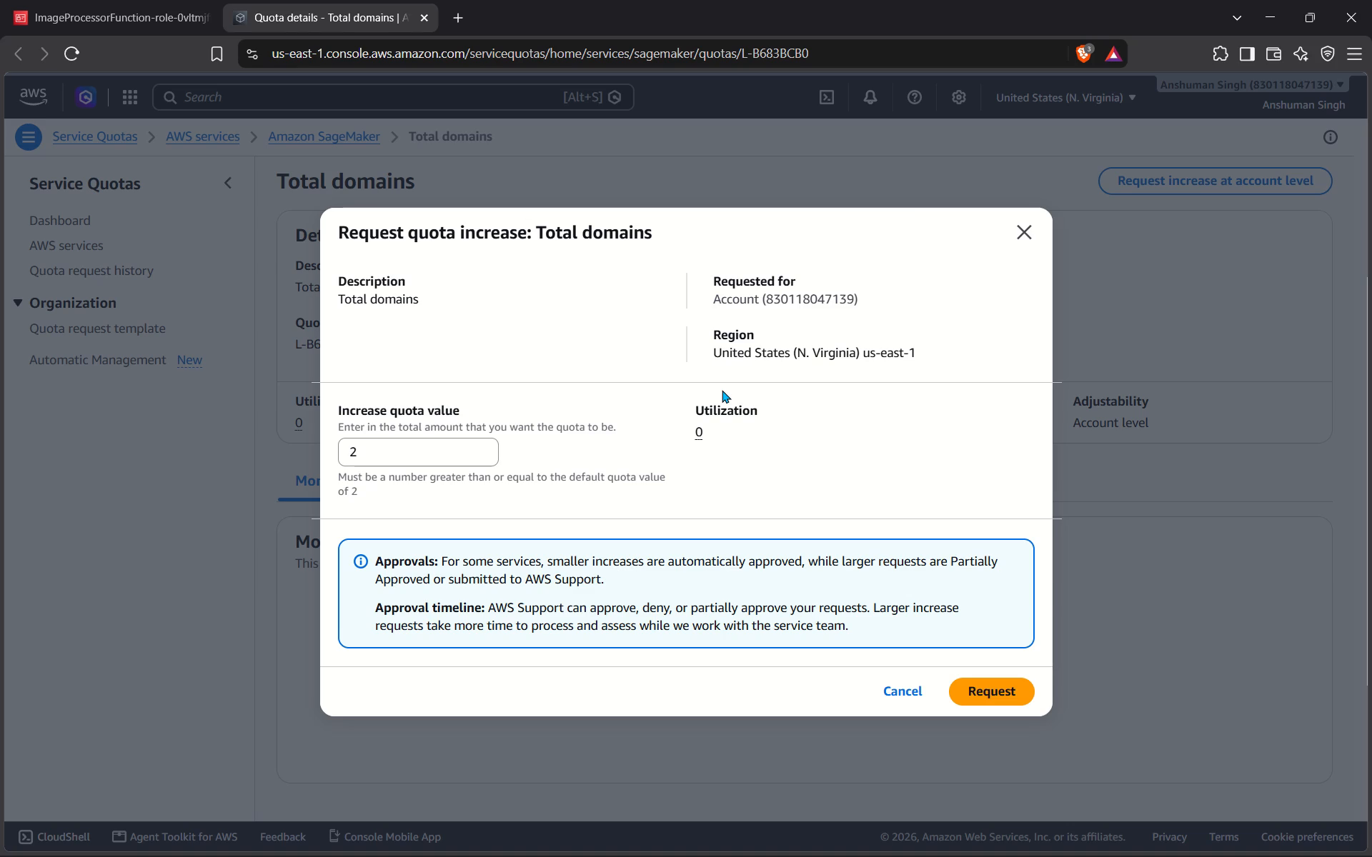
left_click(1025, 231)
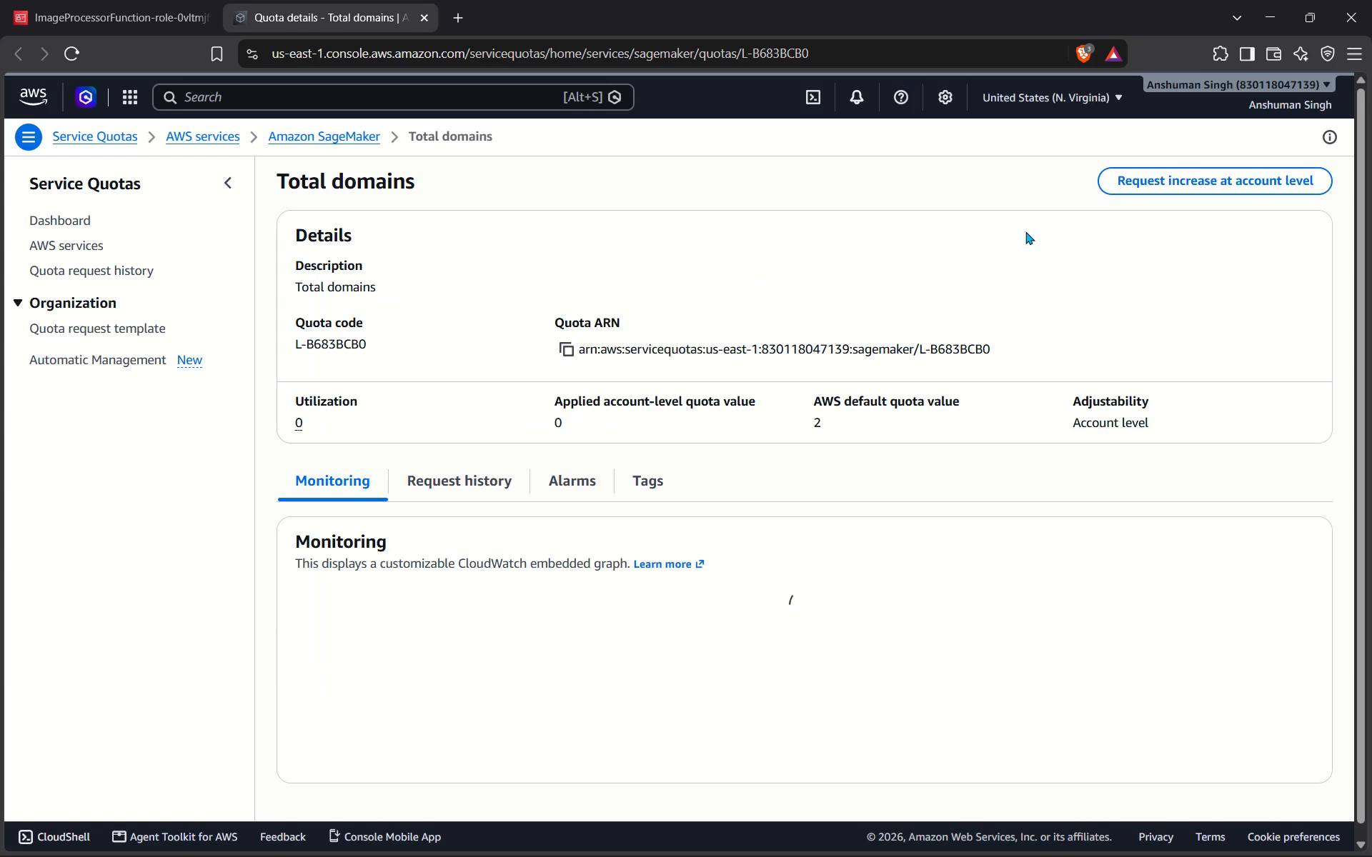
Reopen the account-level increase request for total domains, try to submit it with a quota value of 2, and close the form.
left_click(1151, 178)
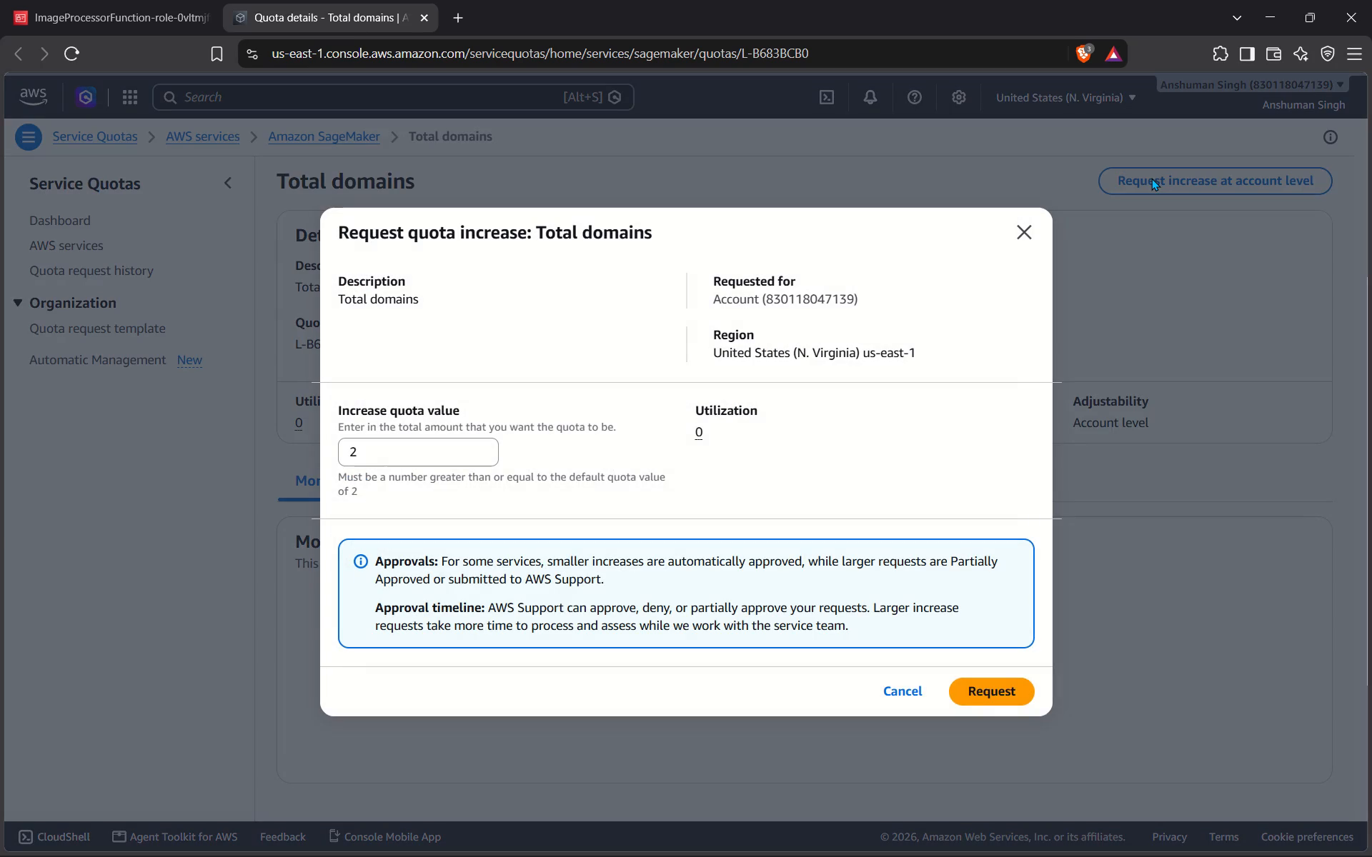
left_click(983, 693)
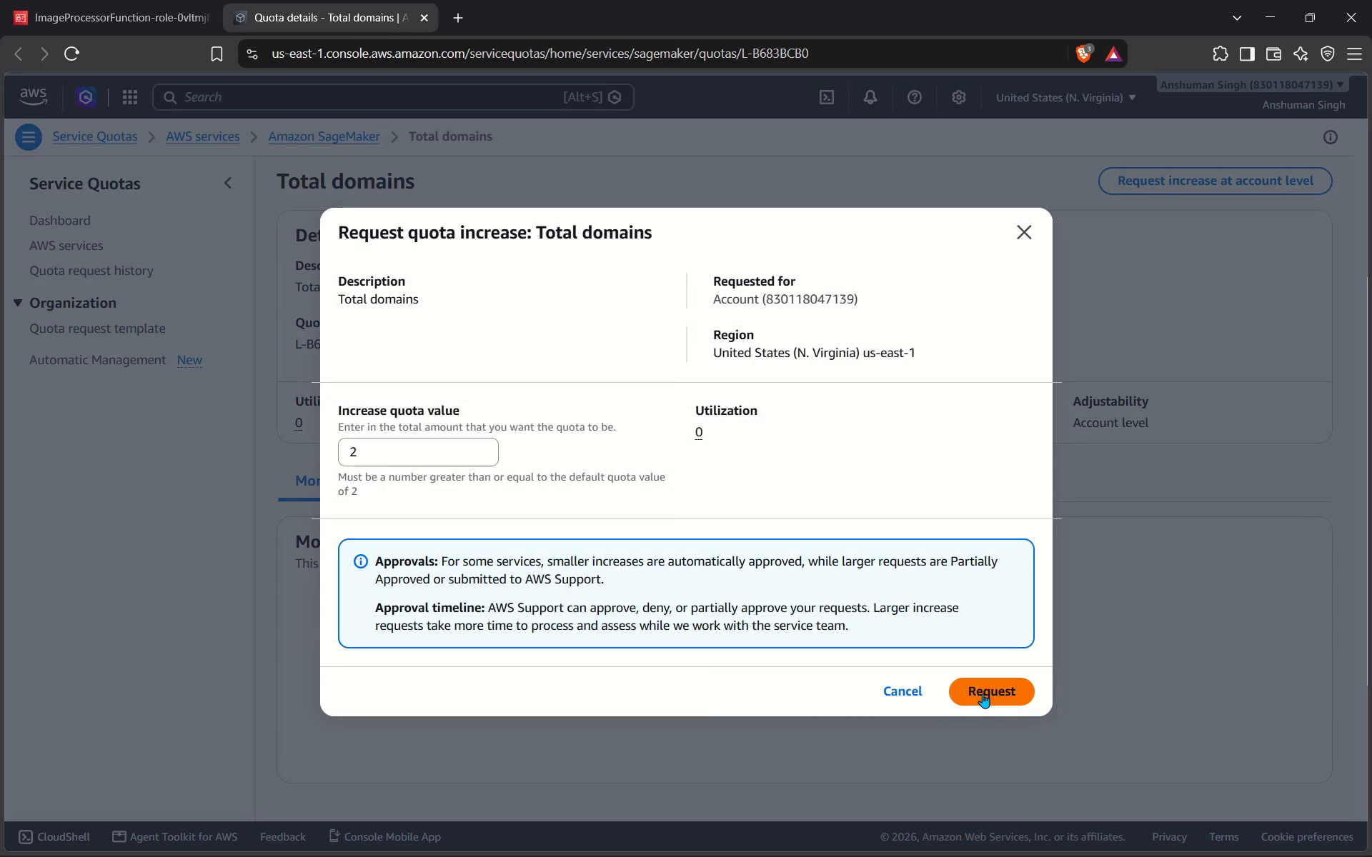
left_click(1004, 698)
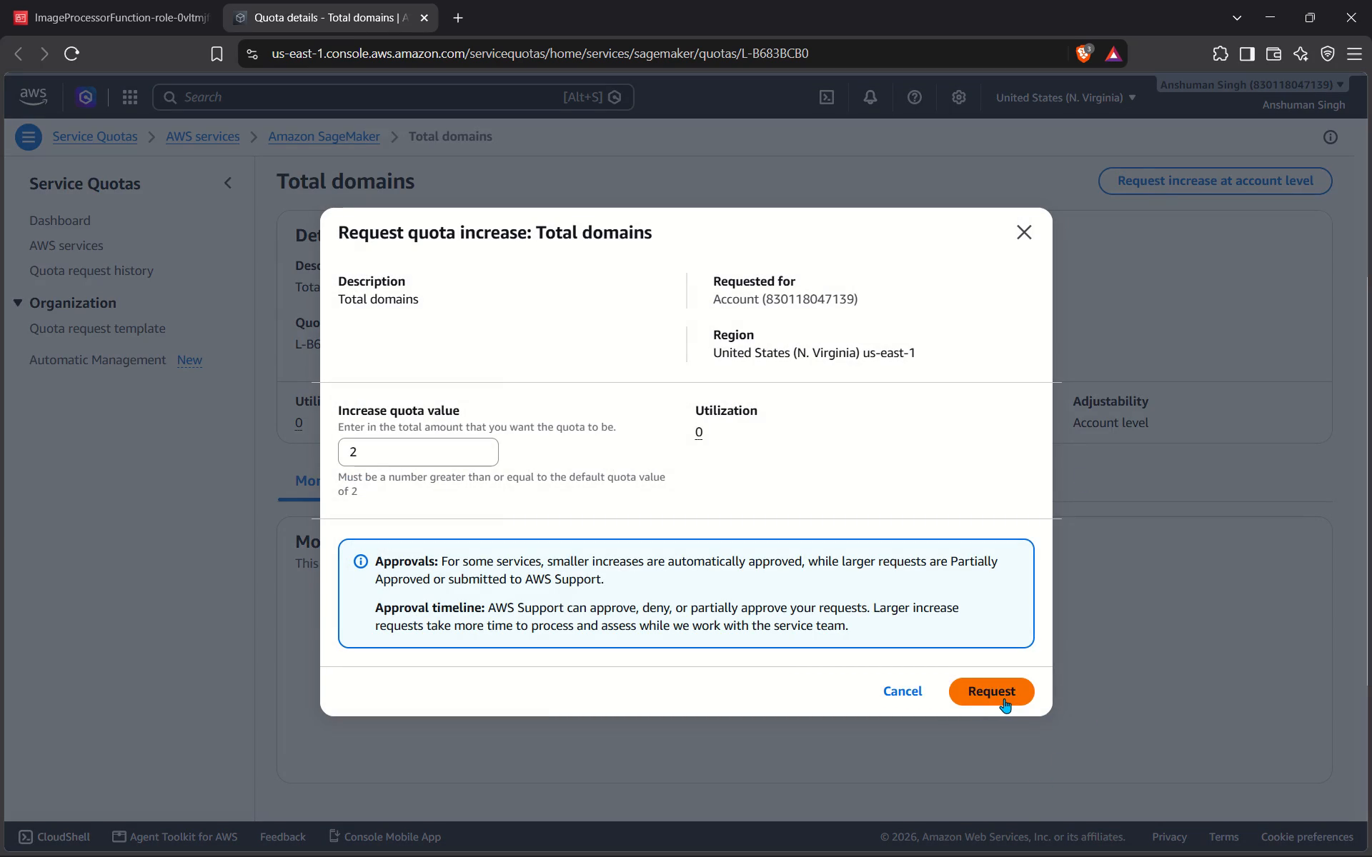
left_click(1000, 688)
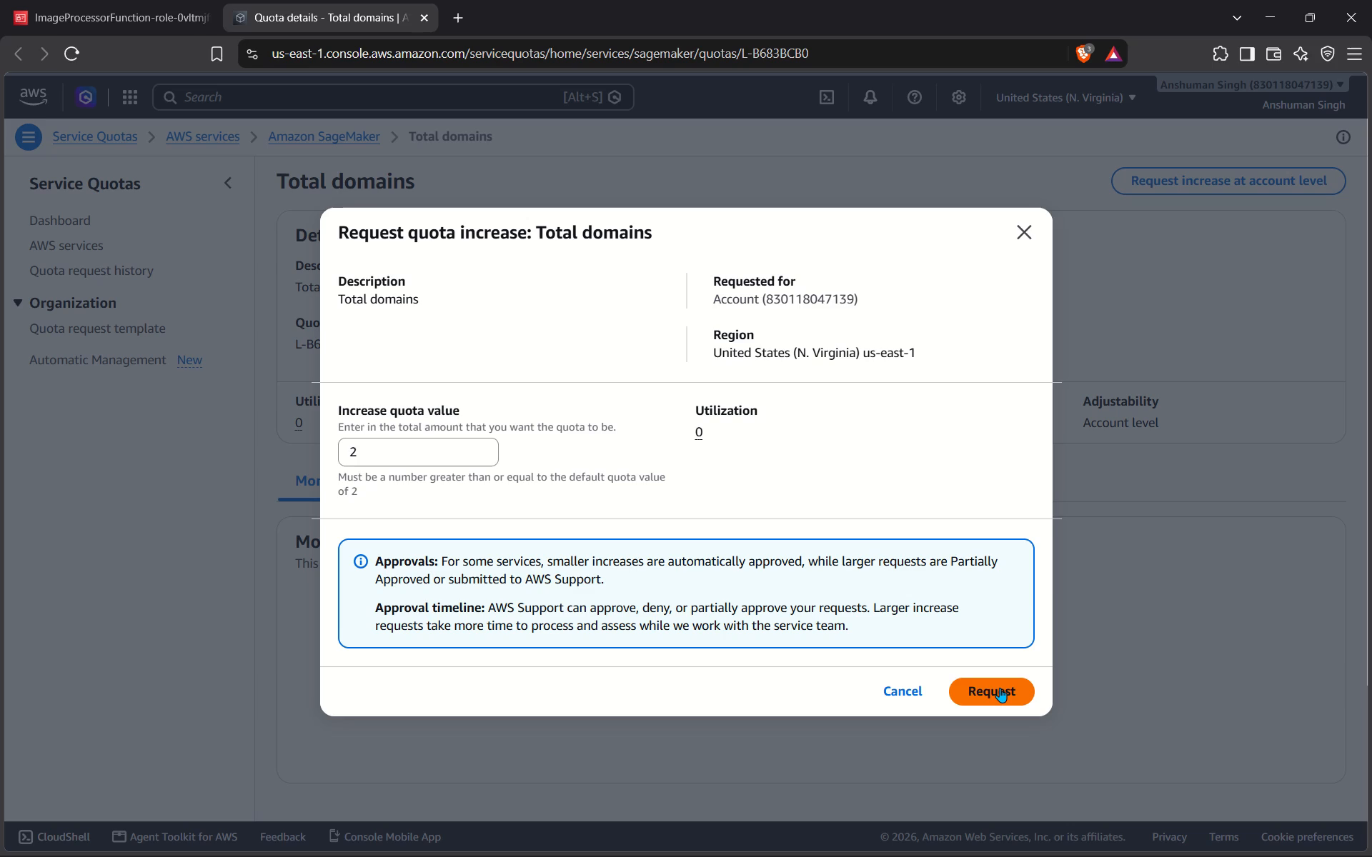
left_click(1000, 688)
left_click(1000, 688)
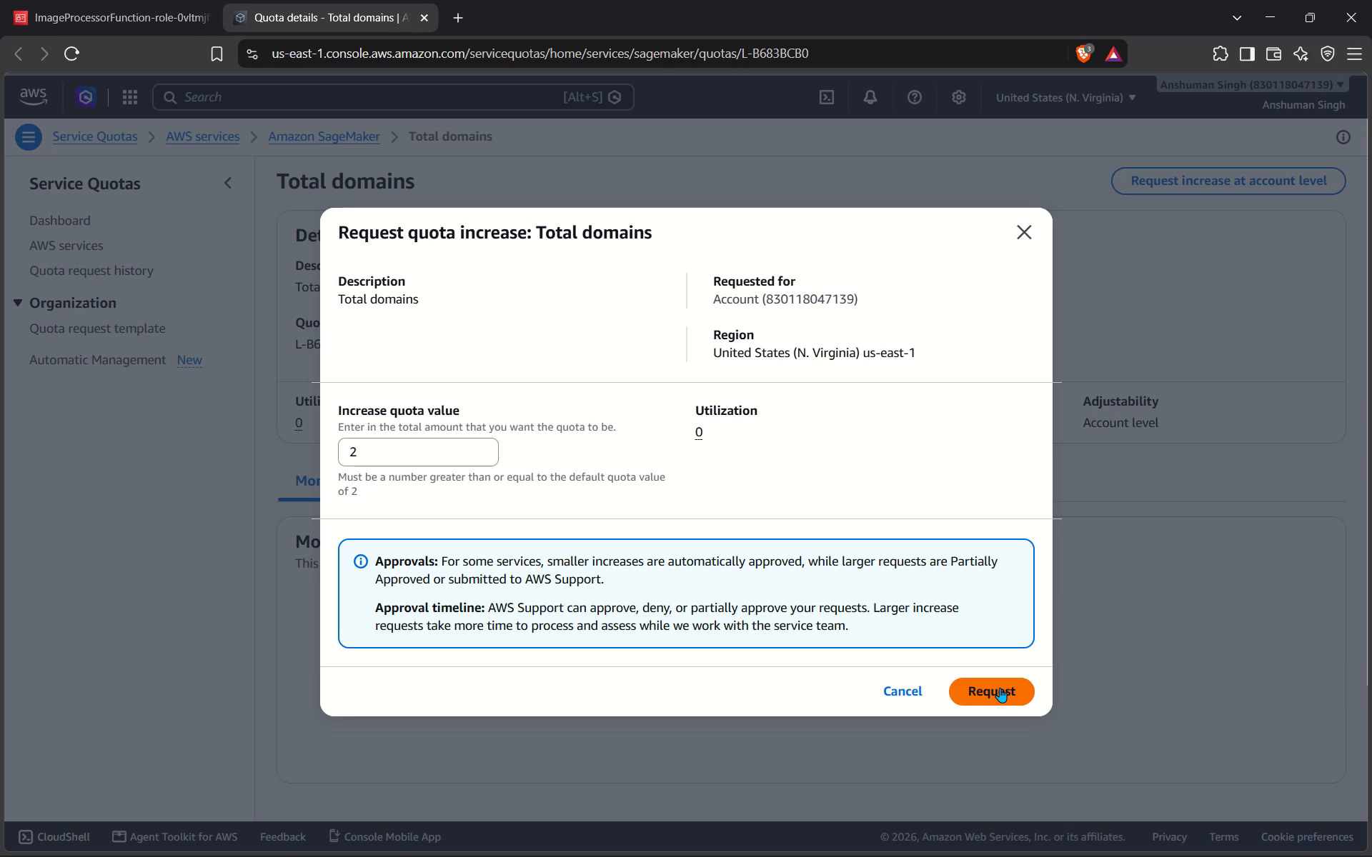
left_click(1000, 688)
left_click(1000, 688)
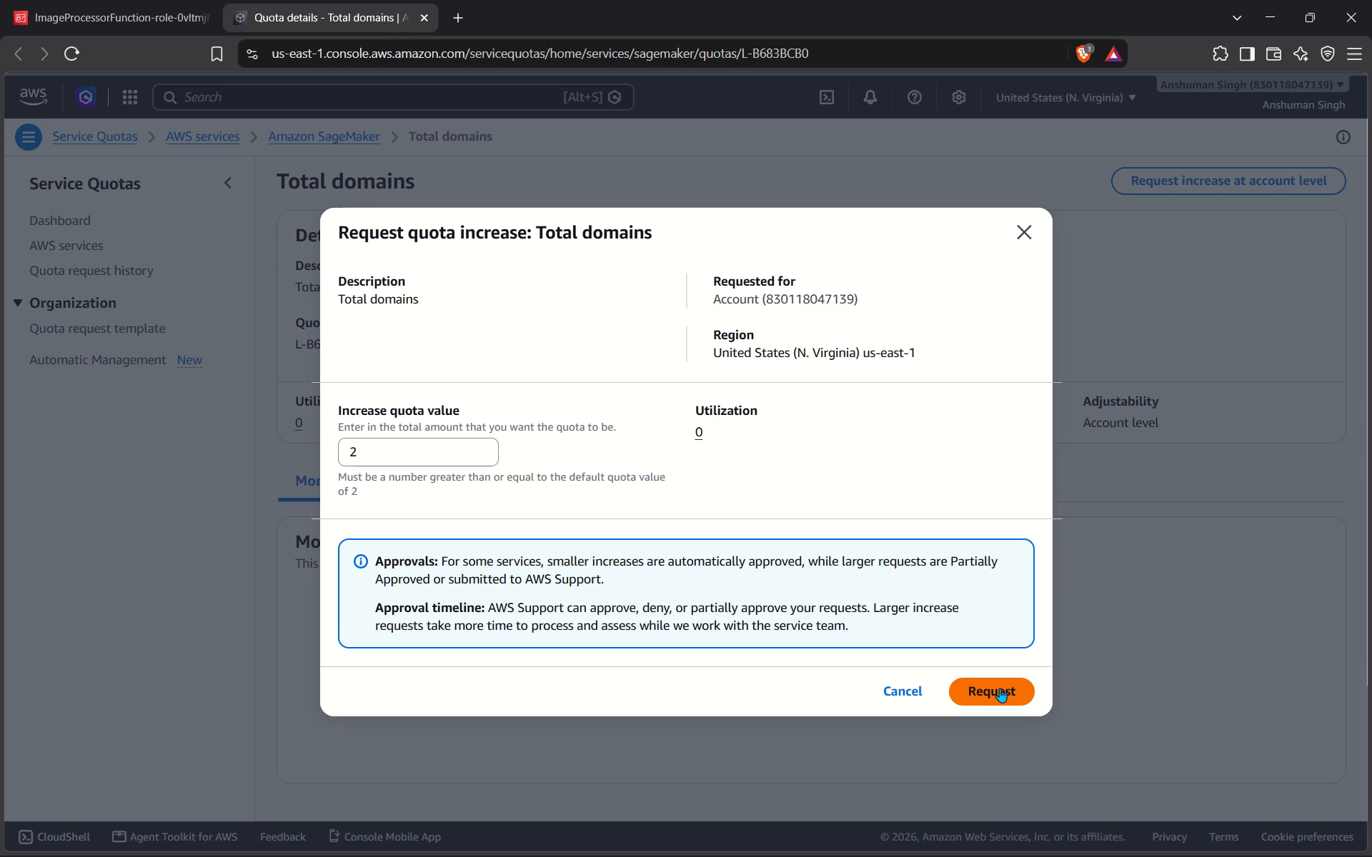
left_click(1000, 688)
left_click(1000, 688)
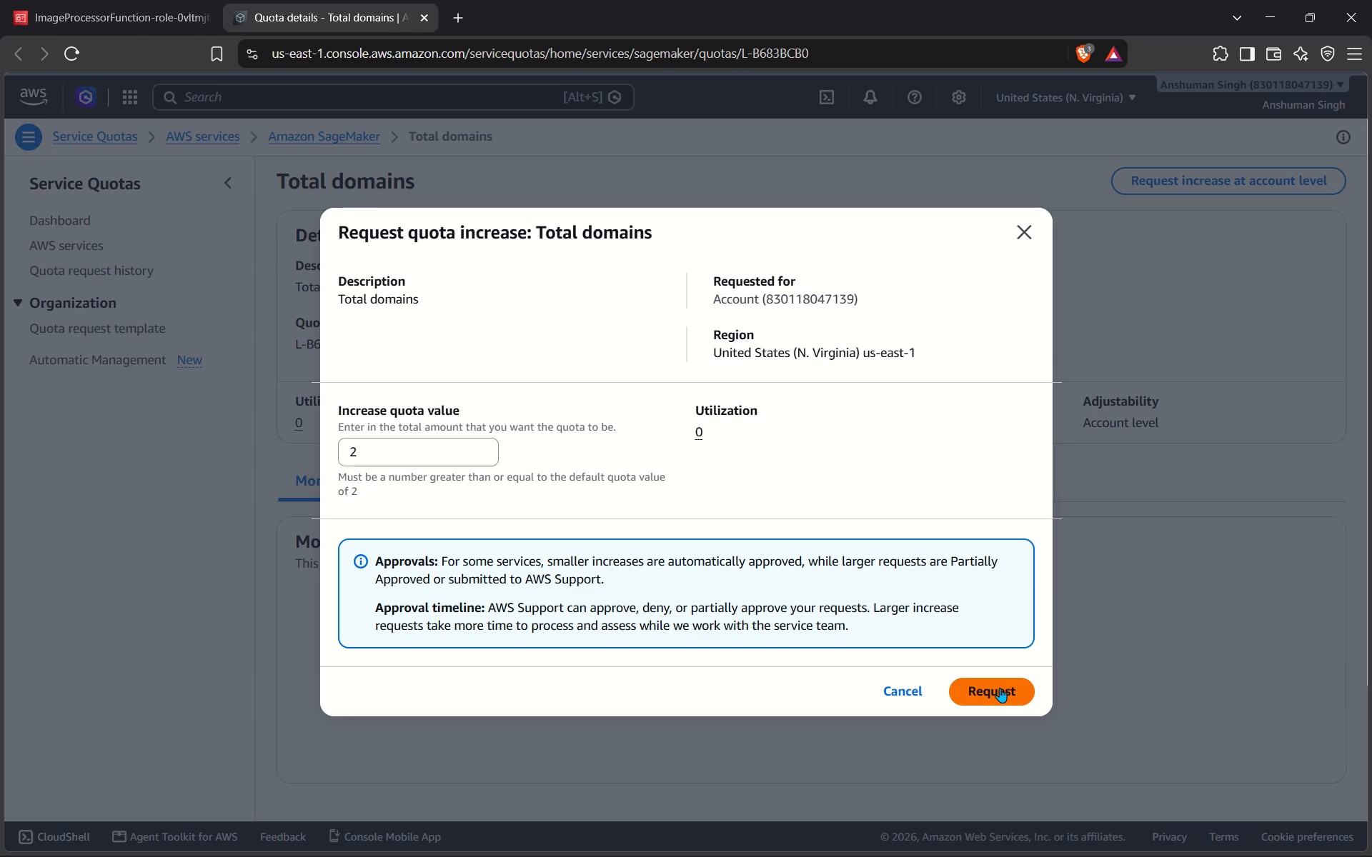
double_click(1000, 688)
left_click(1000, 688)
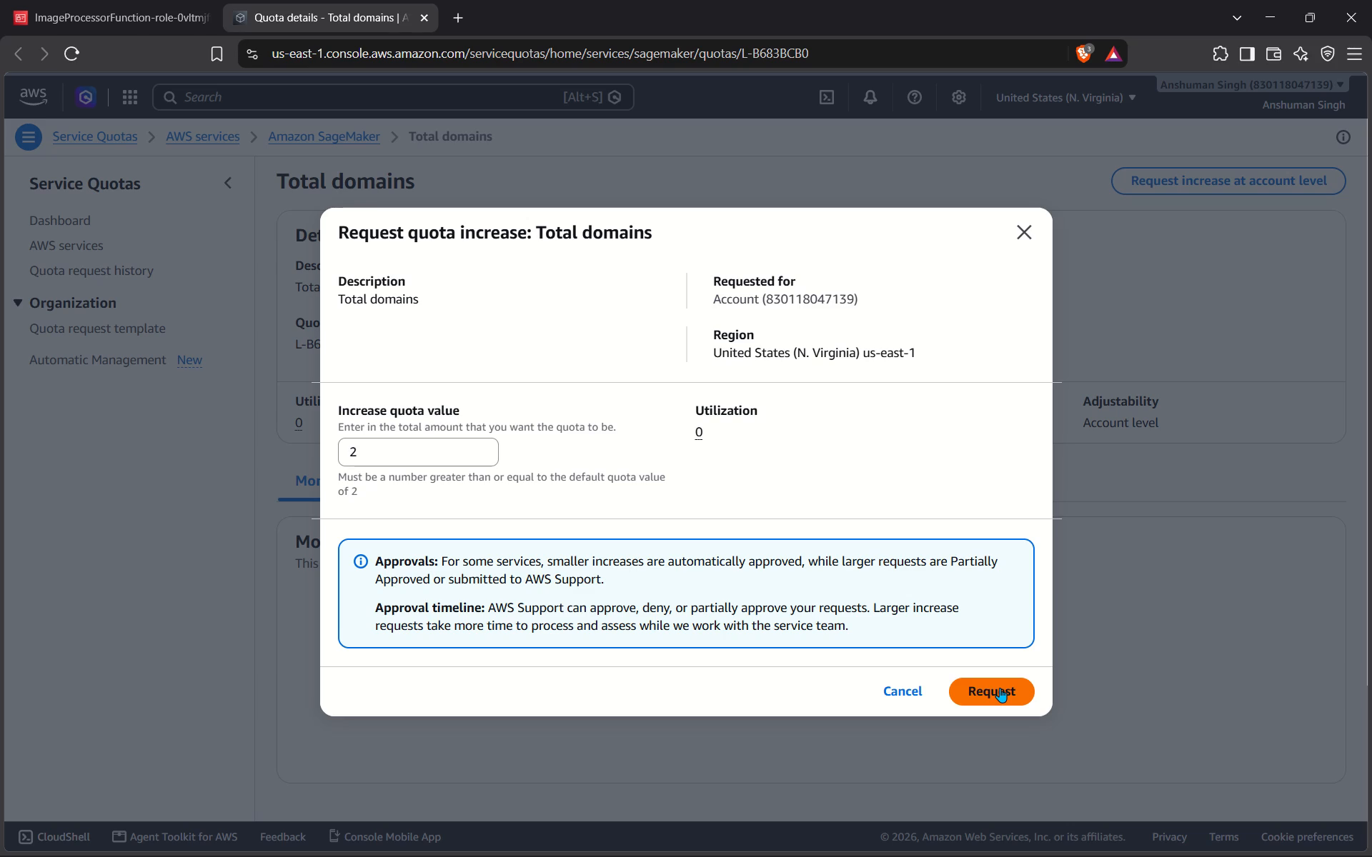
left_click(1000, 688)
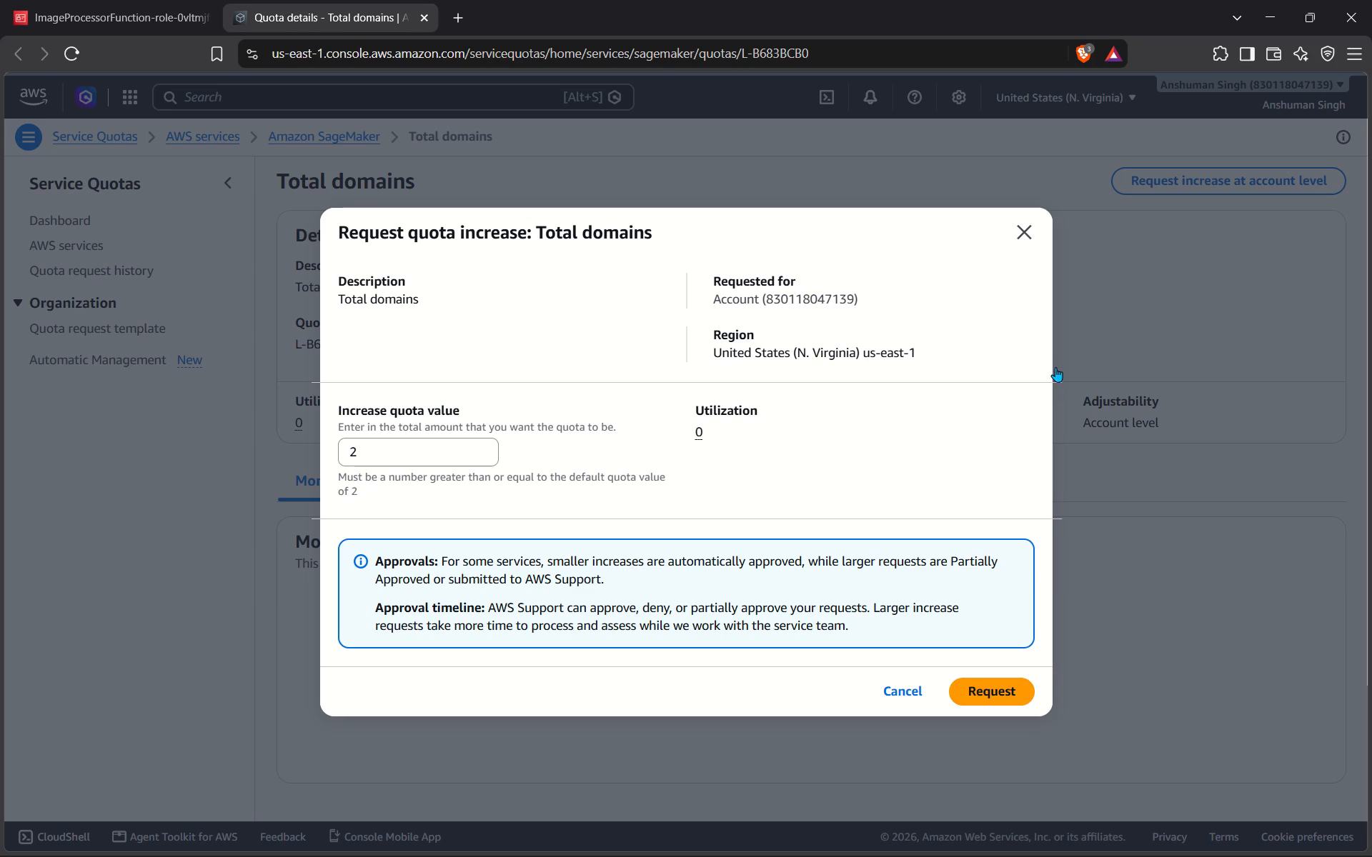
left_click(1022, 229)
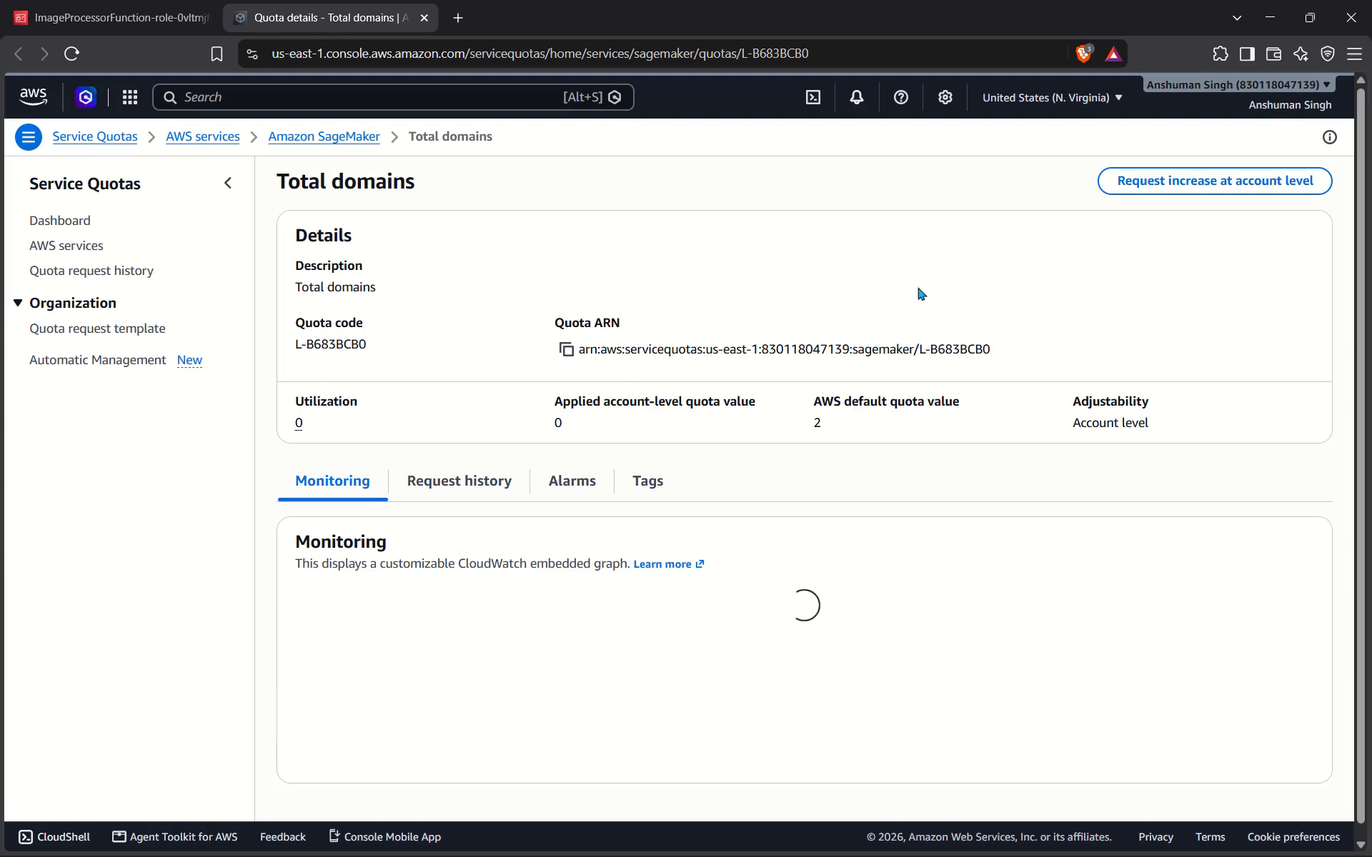
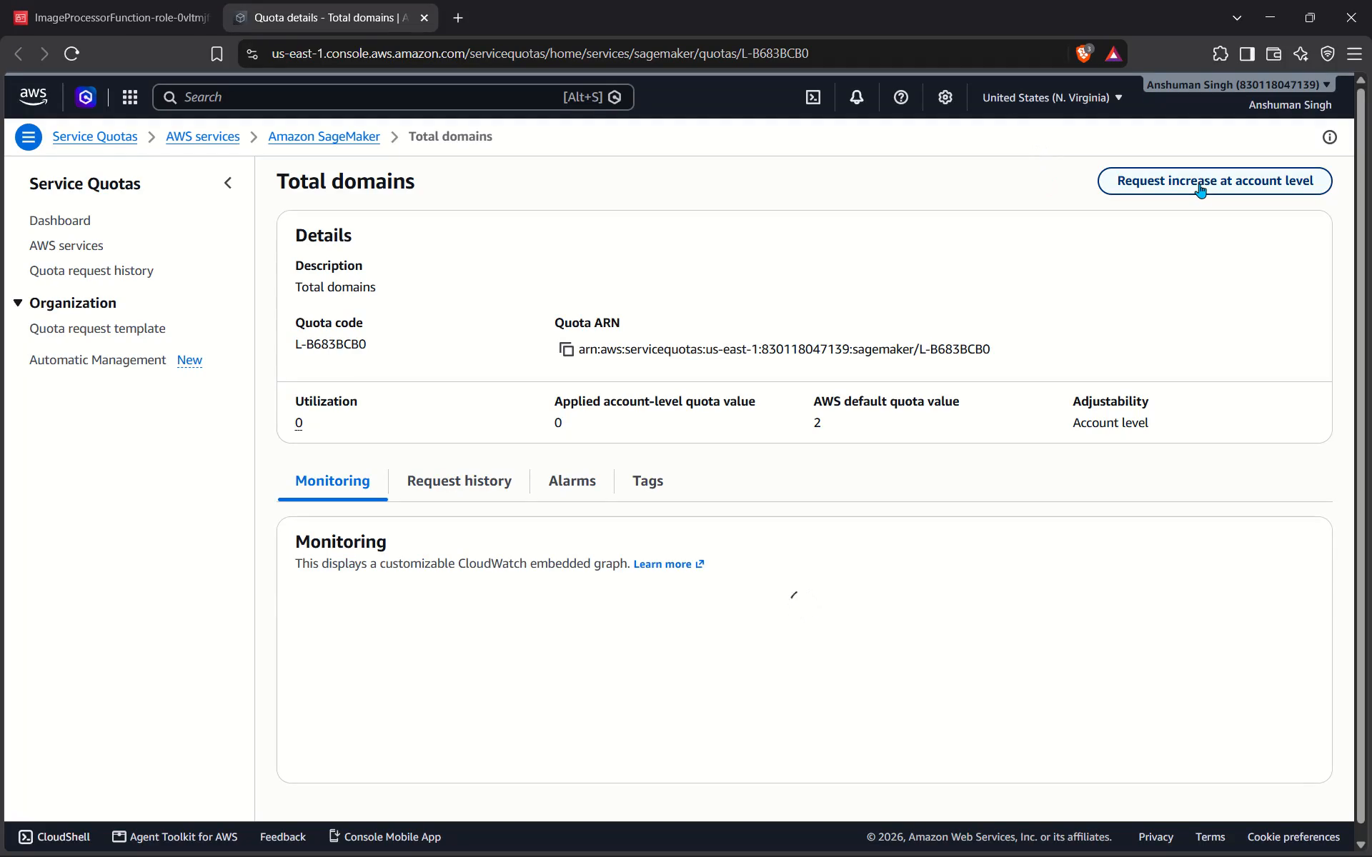
Submit an account-level quota increase request for SageMaker total domains with a value of 2, and collapse the stacked request notifications.
left_click(1199, 184)
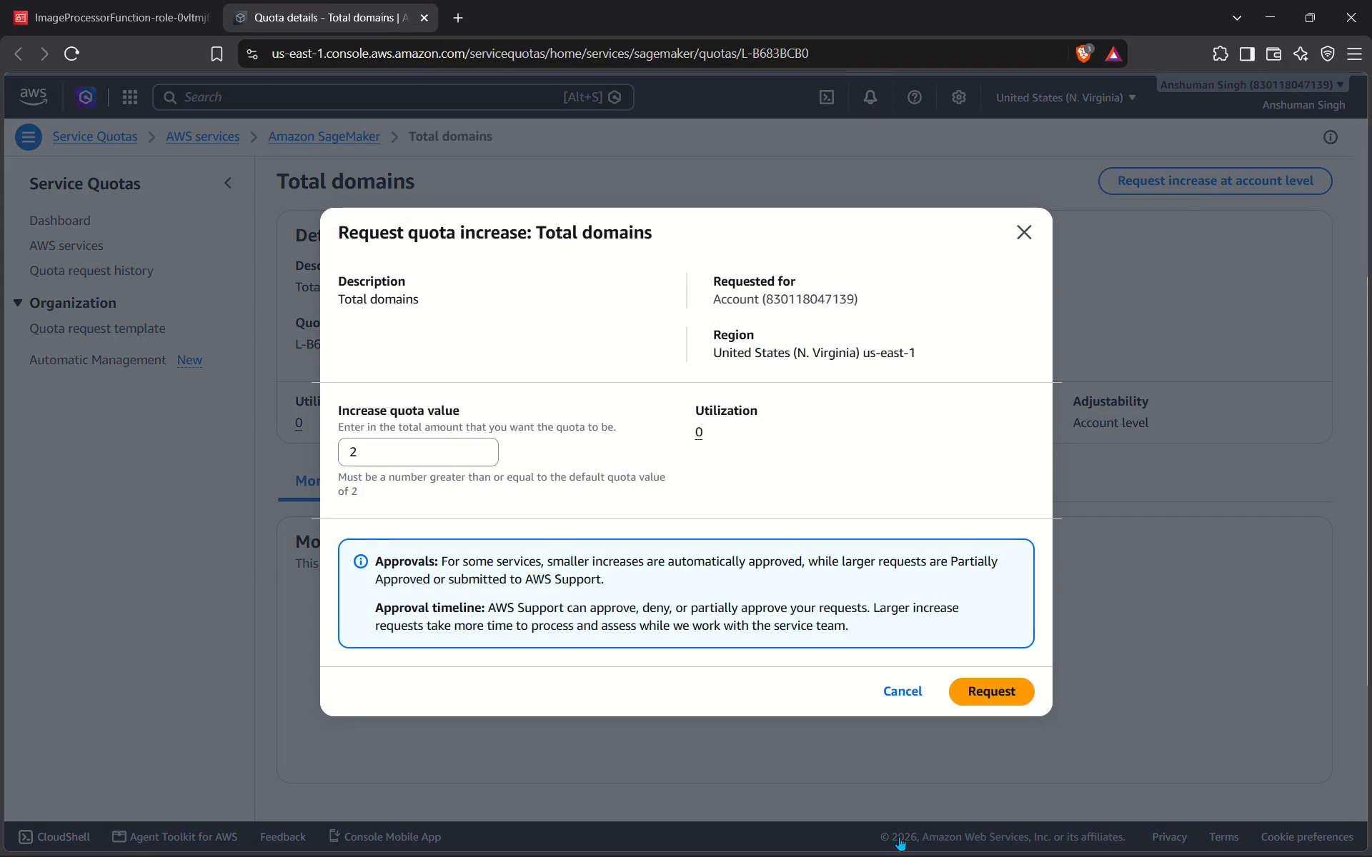
left_click(422, 453)
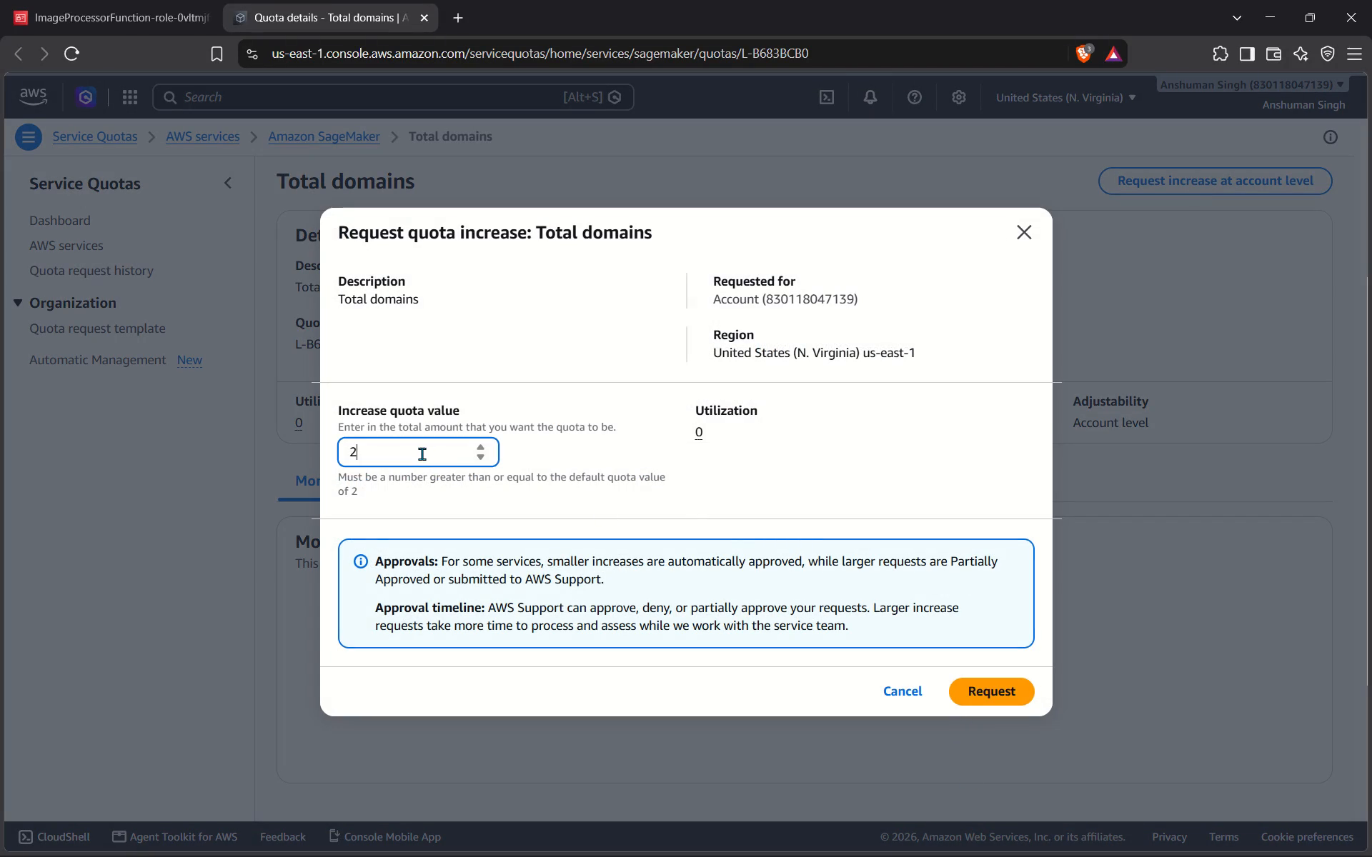
left_click(702, 486)
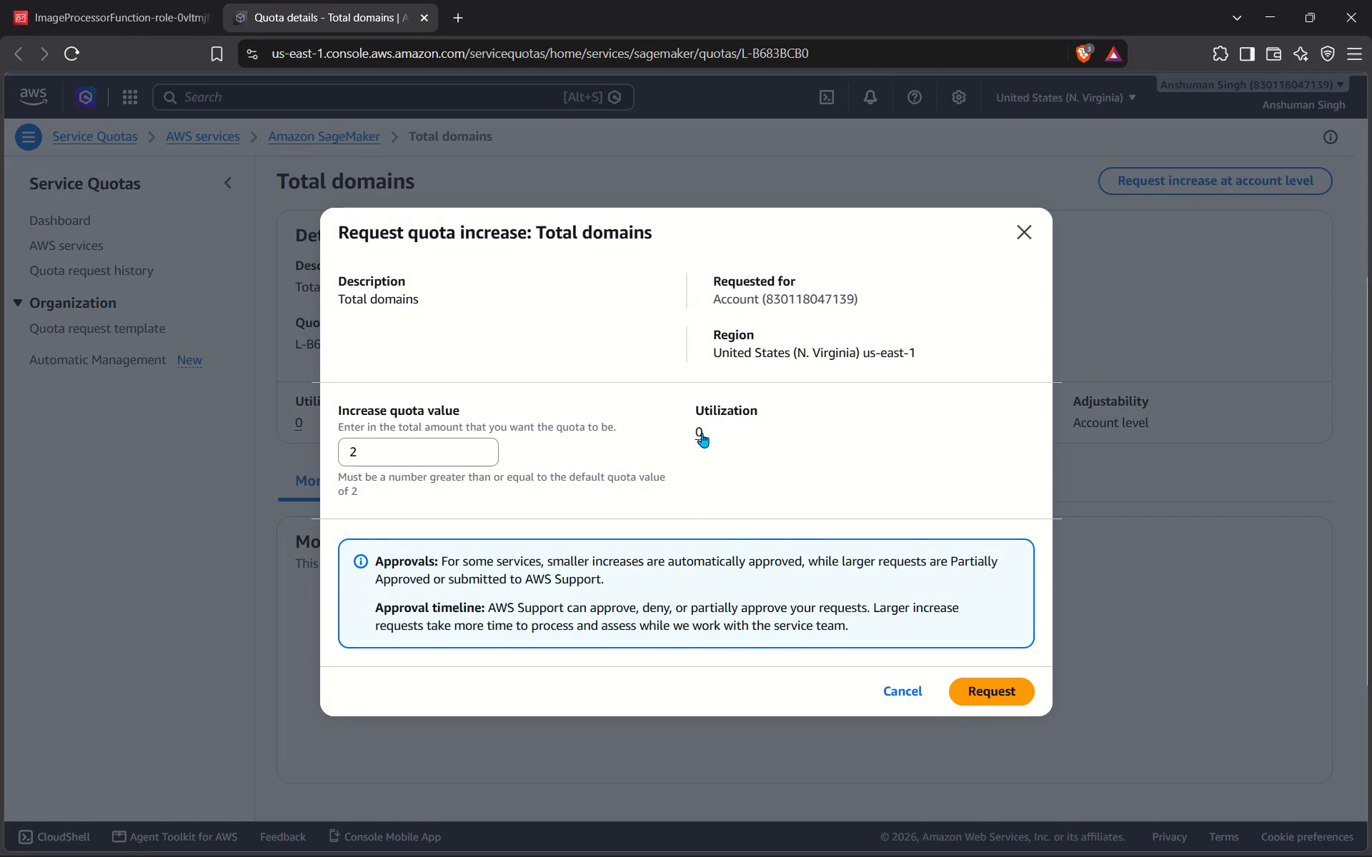
left_click(702, 431)
left_click(905, 425)
left_click(998, 689)
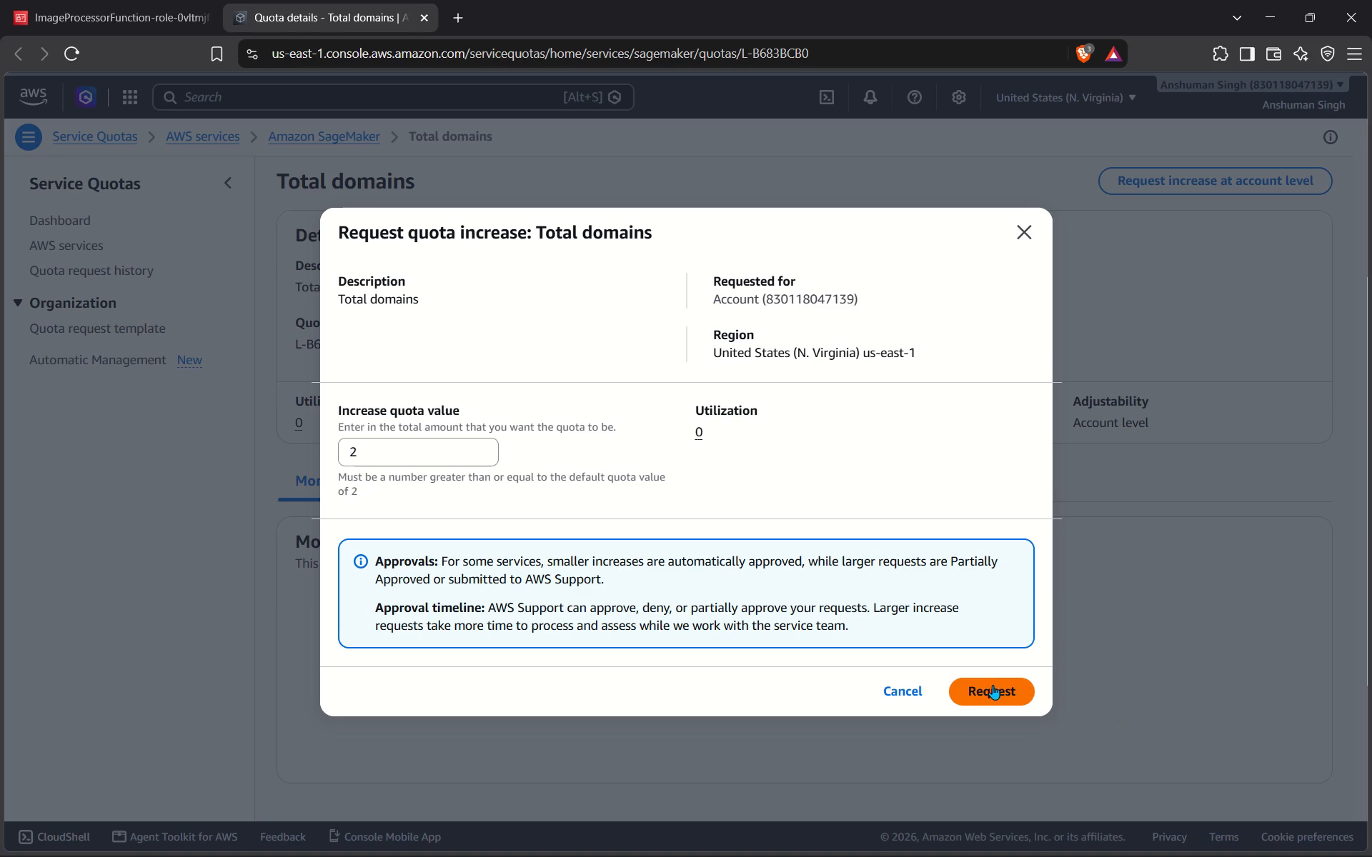
triple_click(994, 689)
key("Return")
key("Return")
key("Return")
key("Return")
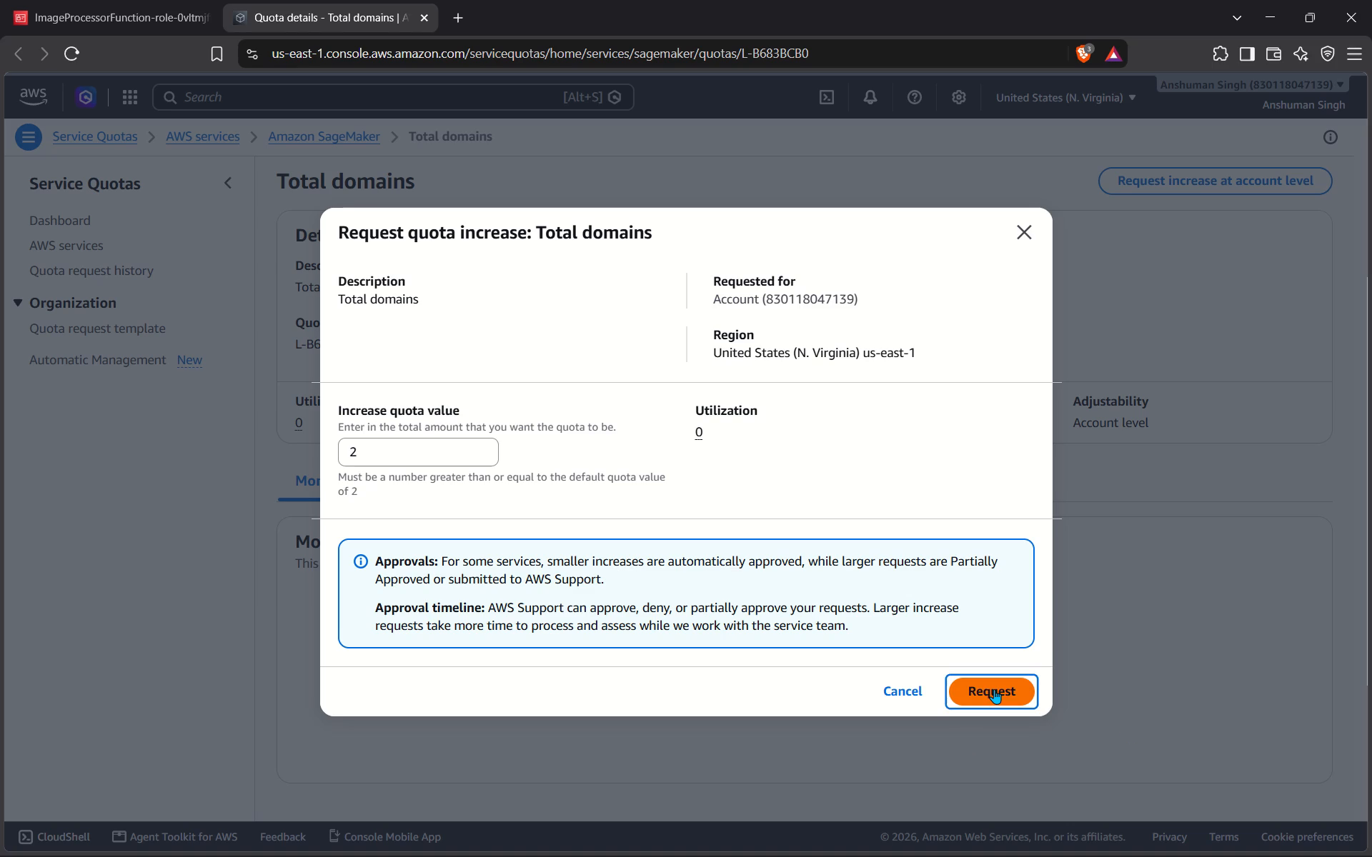
key("Return")
left_click(994, 689)
left_click(994, 689)
double_click(994, 689)
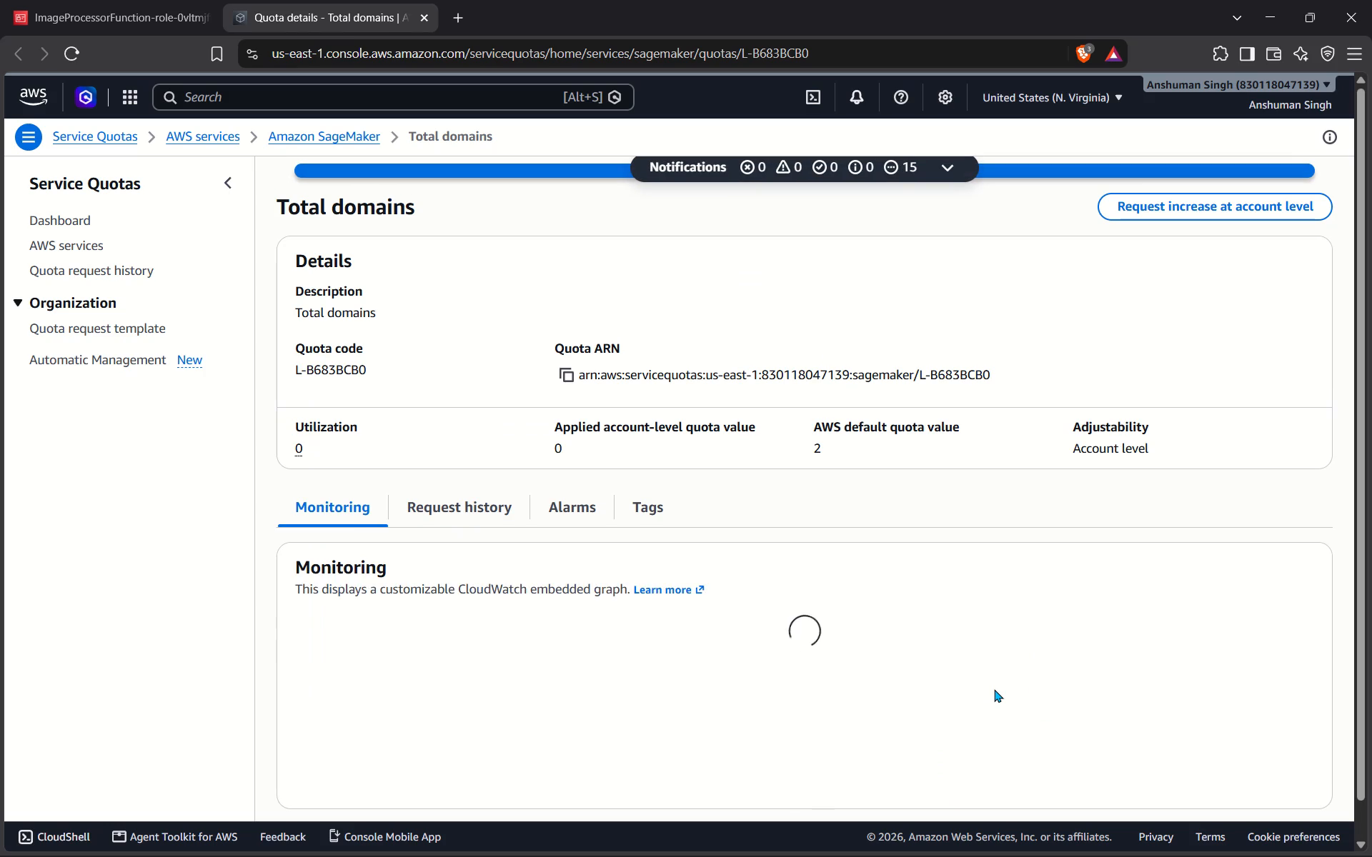
scroll(994, 689, "up", 9)
left_click(952, 167)
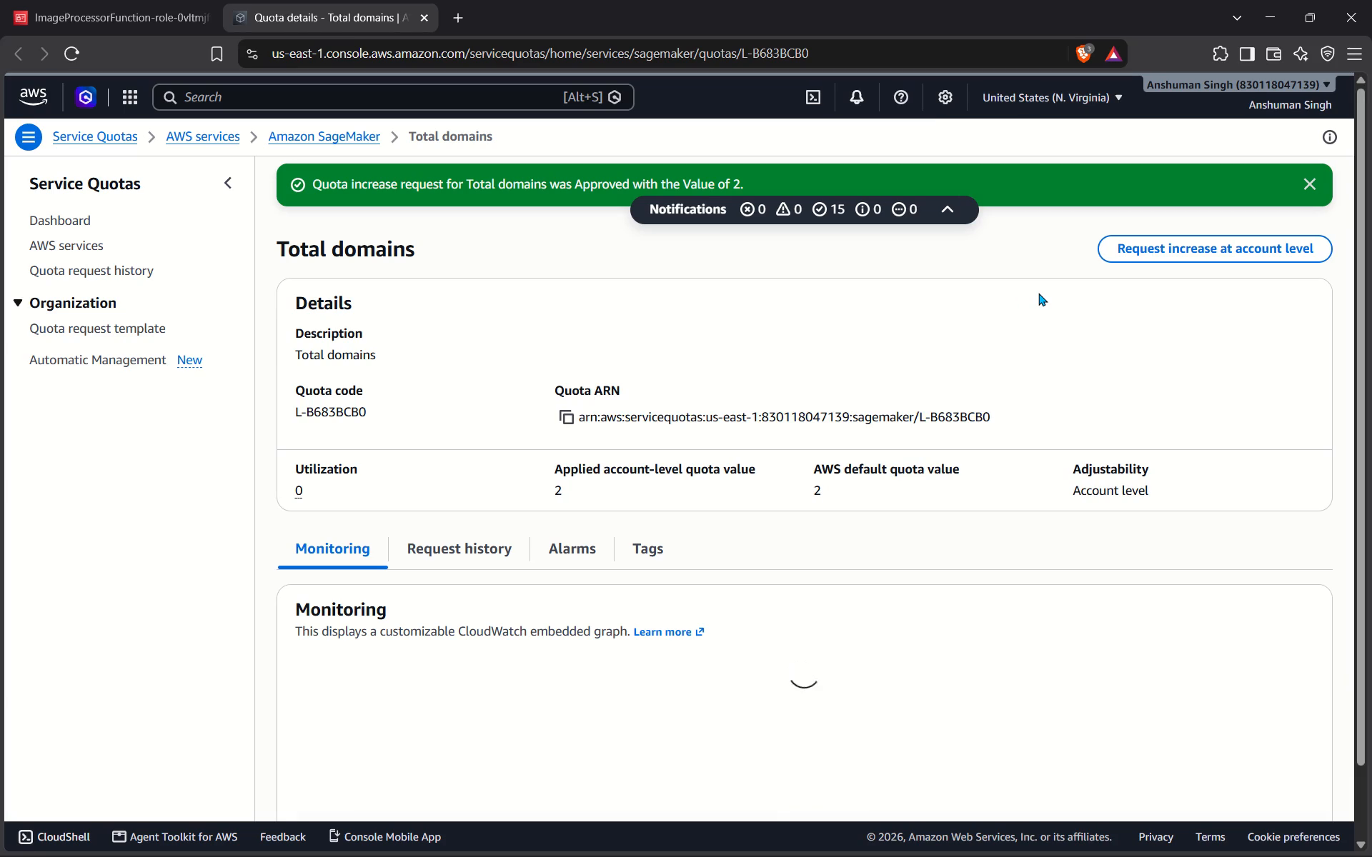
Return to the SageMaker domain setup page, dismiss the resource limit error, and launch the single-user quick setup.
left_click(1288, 4)
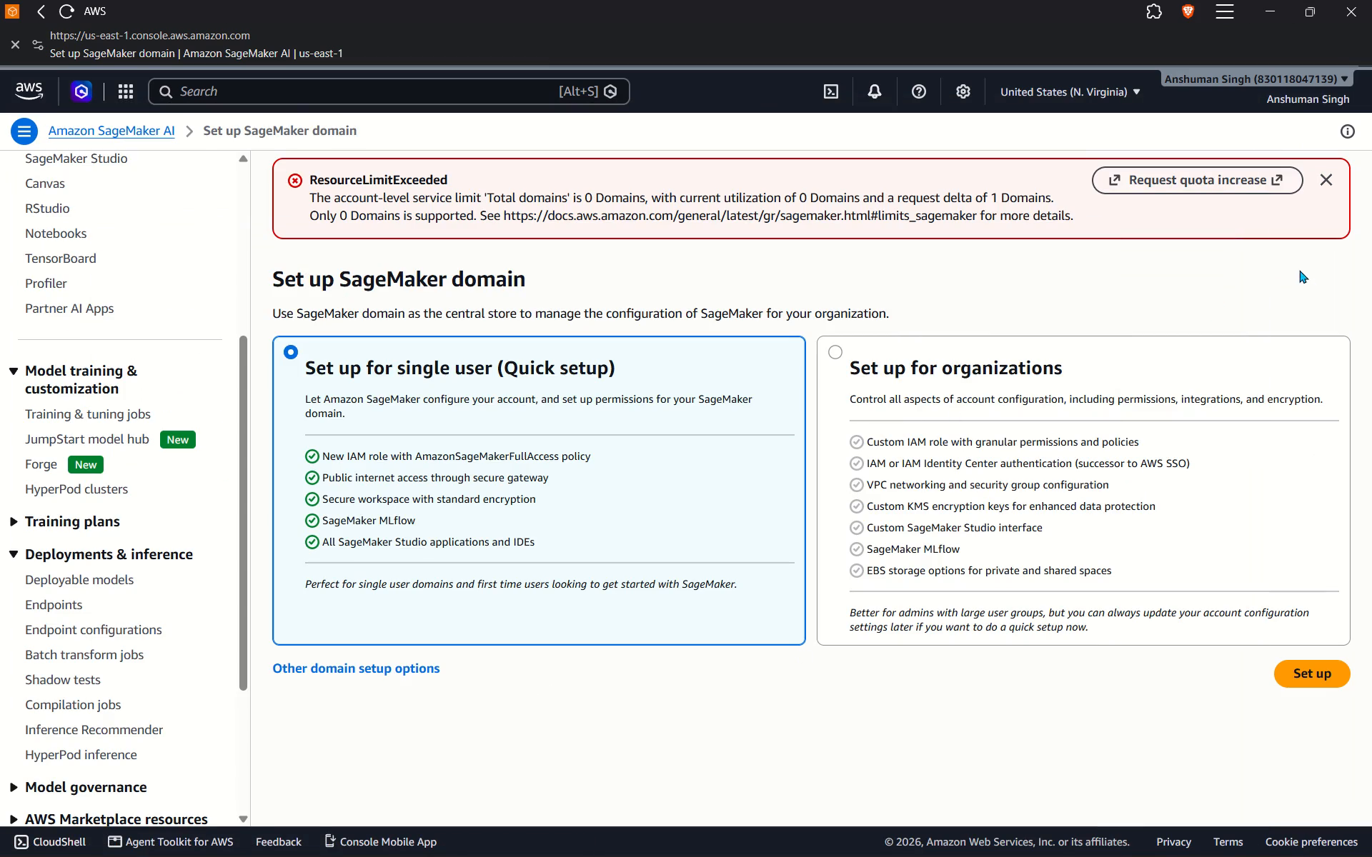
left_click(1328, 177)
left_click(1319, 582)
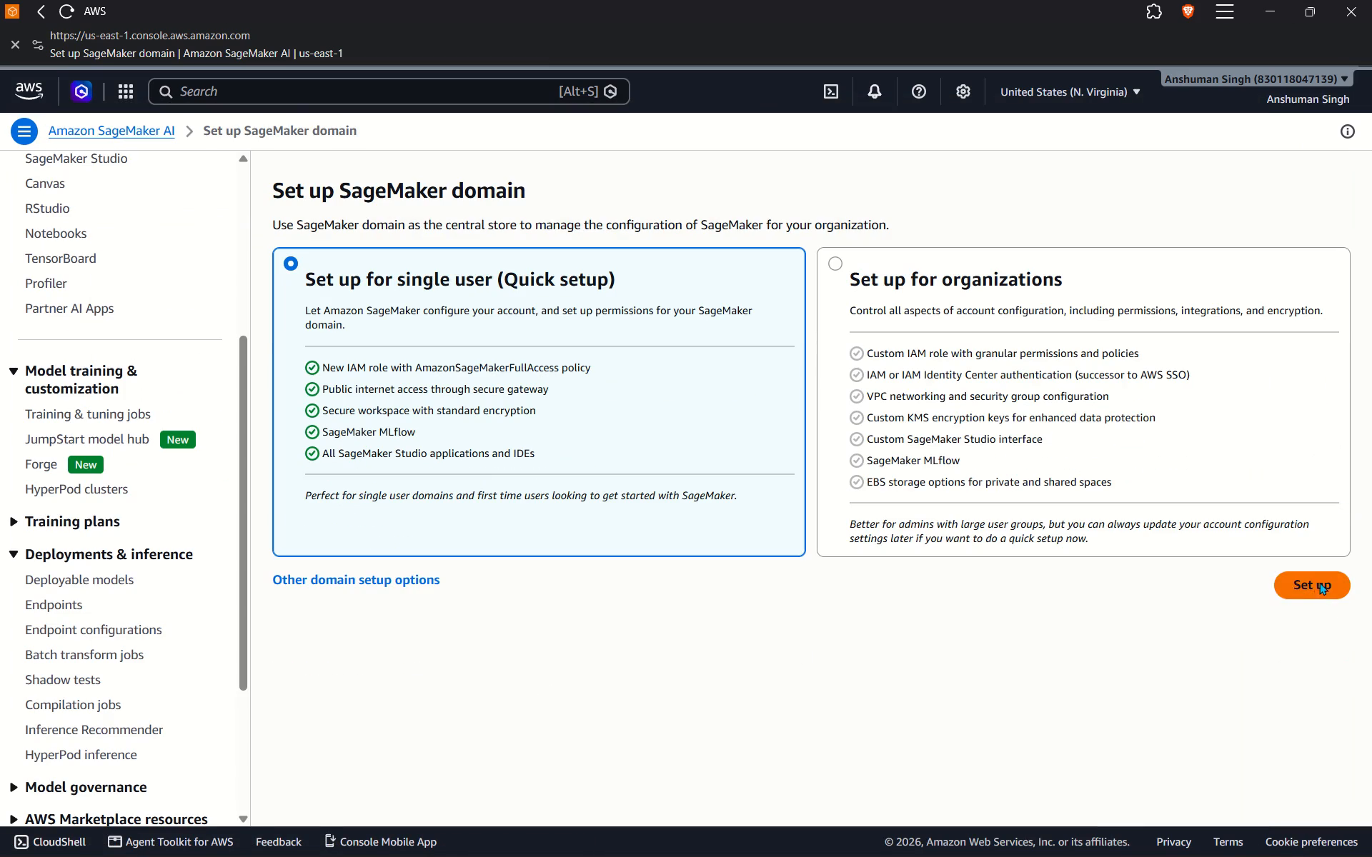
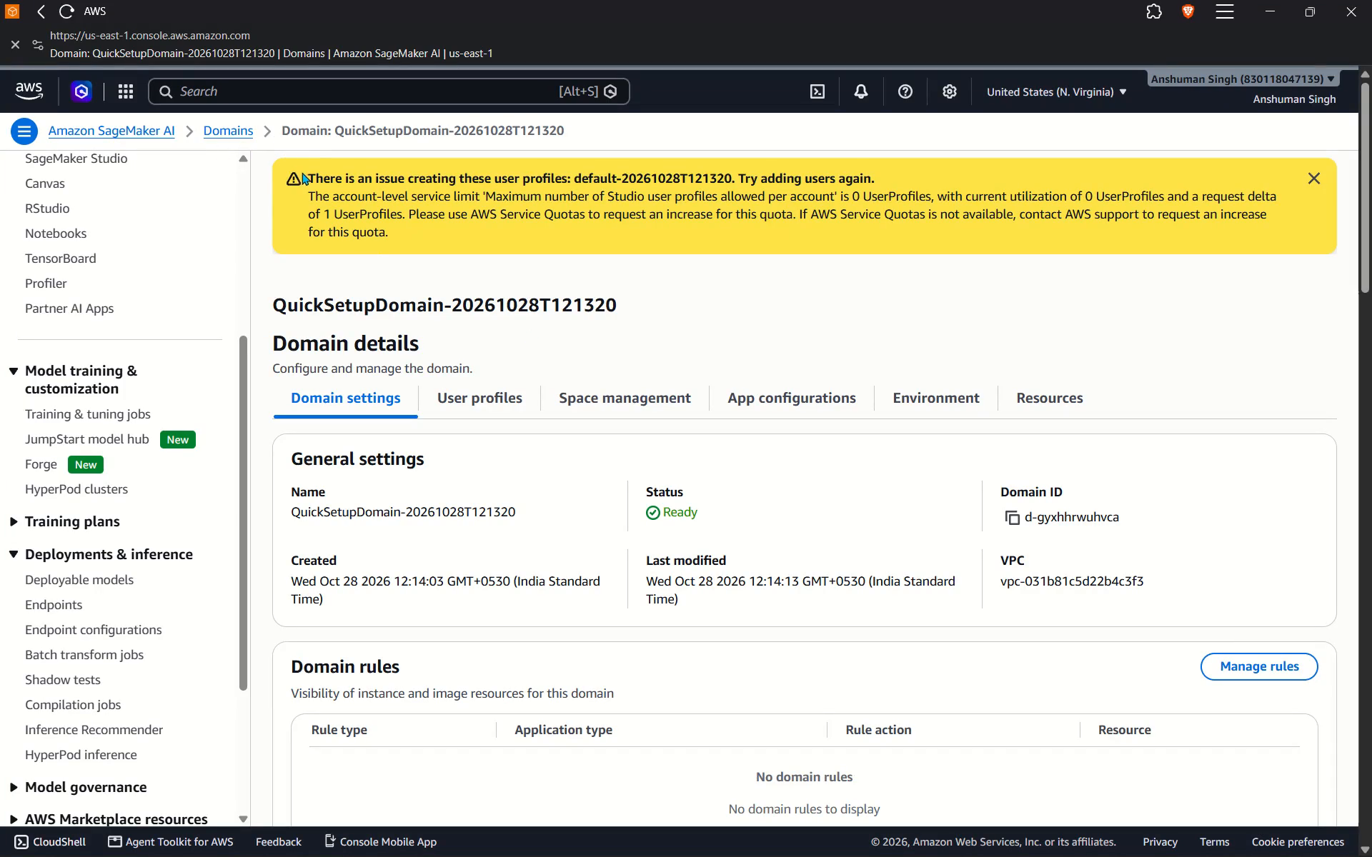
Copy the domain details page text, from the user profile creation notice down to the S3 Resource Configurations section.
left_click_drag(310, 174, 1110, 856)
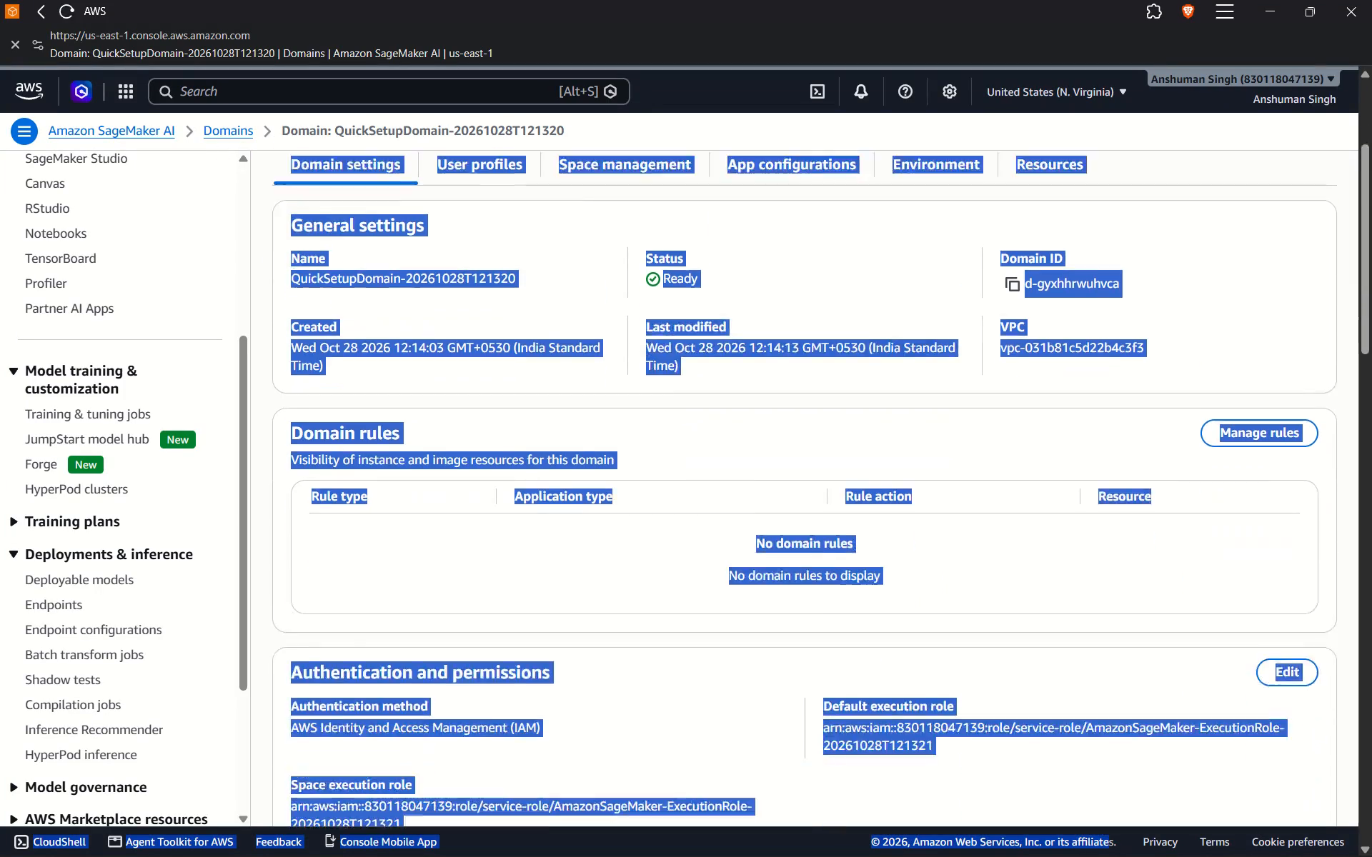
left_click_drag(1110, 856, 1113, 856)
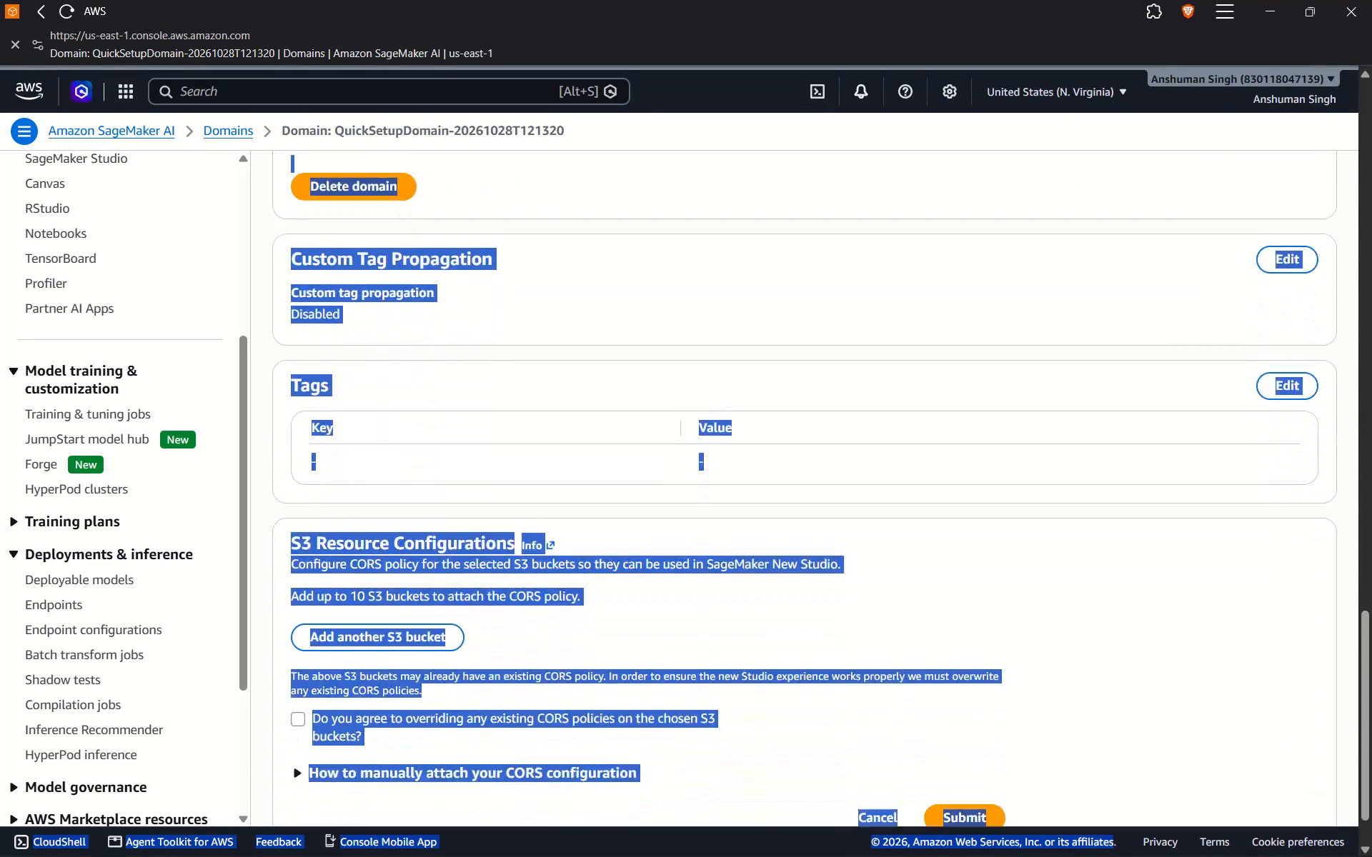
left_click_drag(1113, 856, 1126, 741)
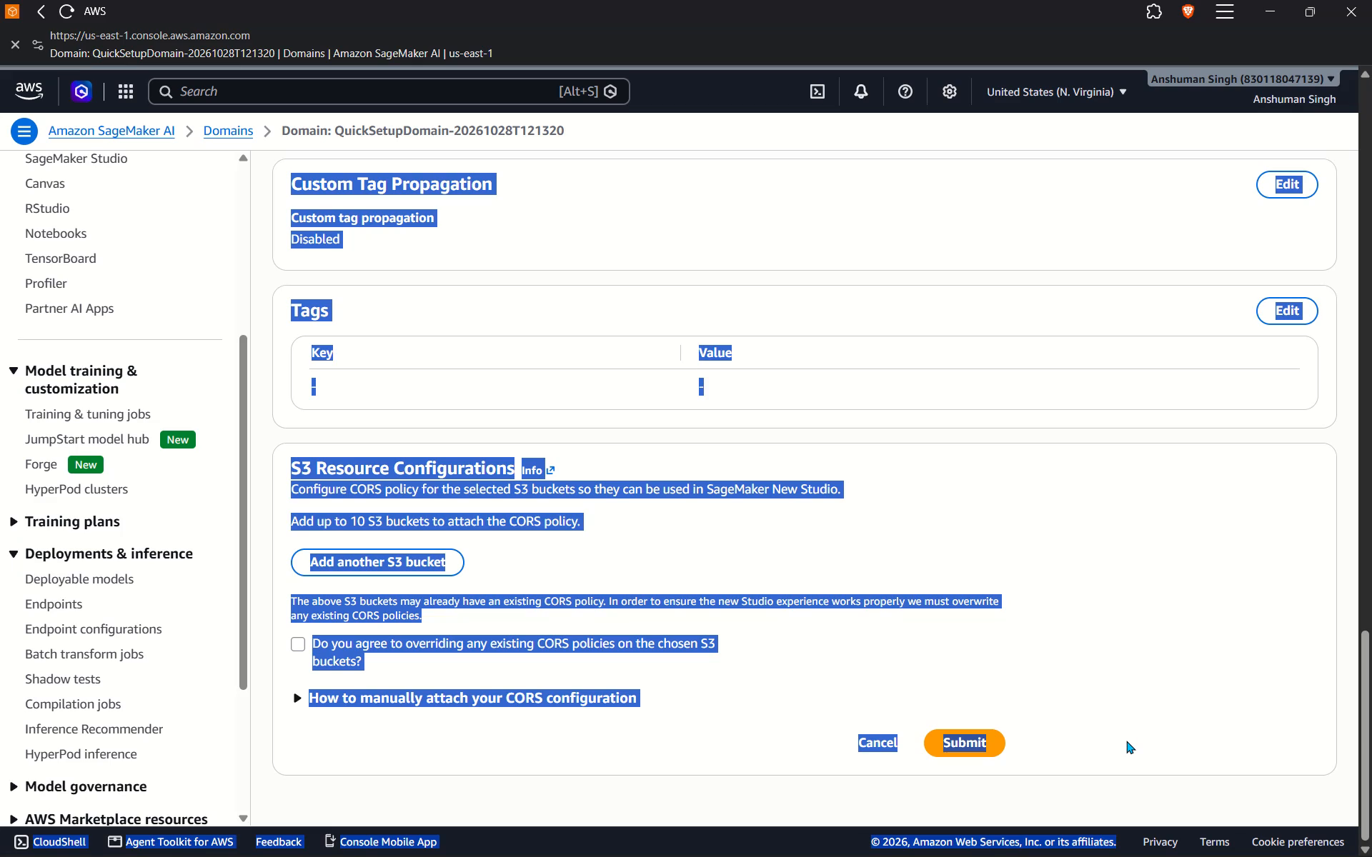
key("ctrl+c")
left_click(1070, 556)
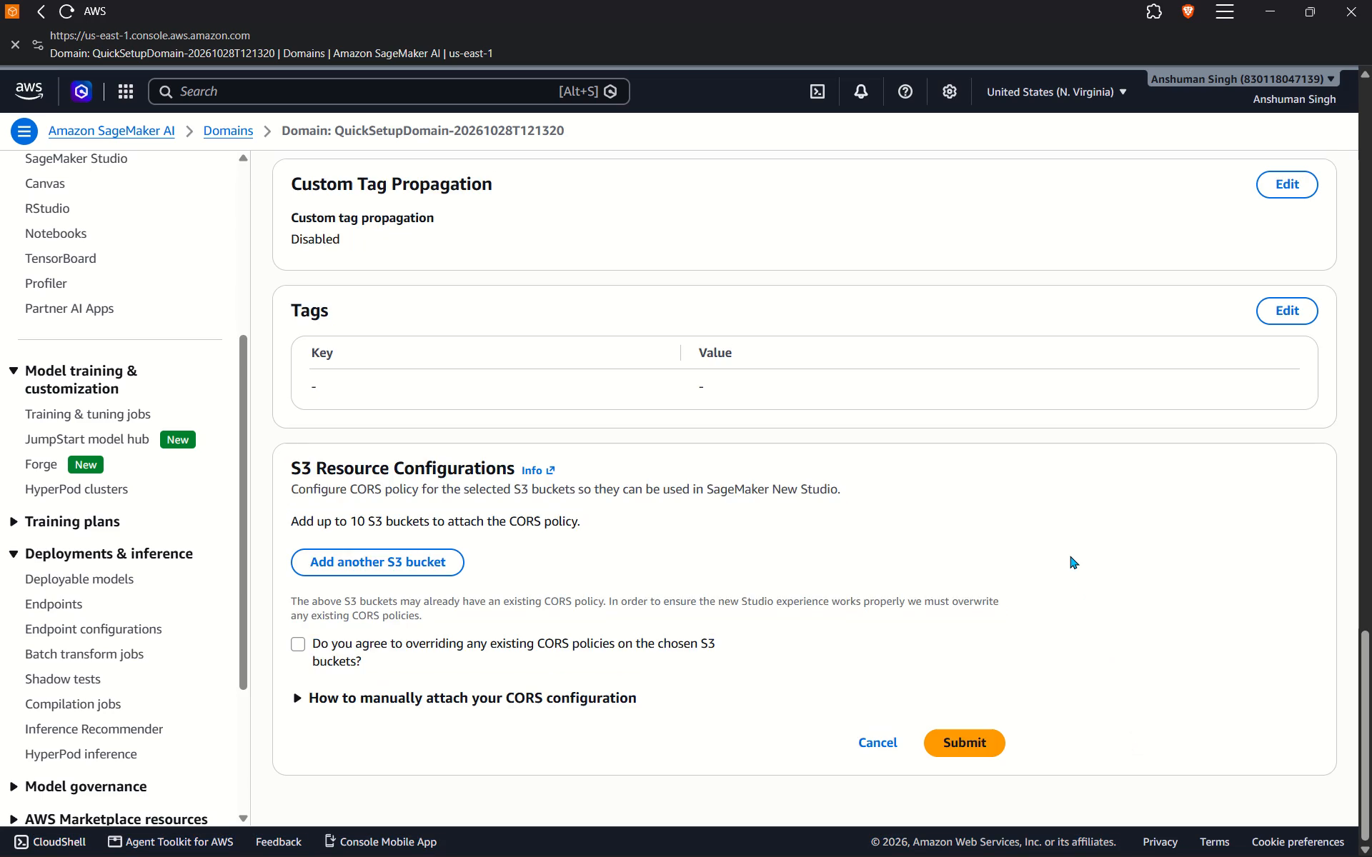
Search the AWS console for "service" and open the Service Quotas service.
scroll(1070, 556, "up", 11)
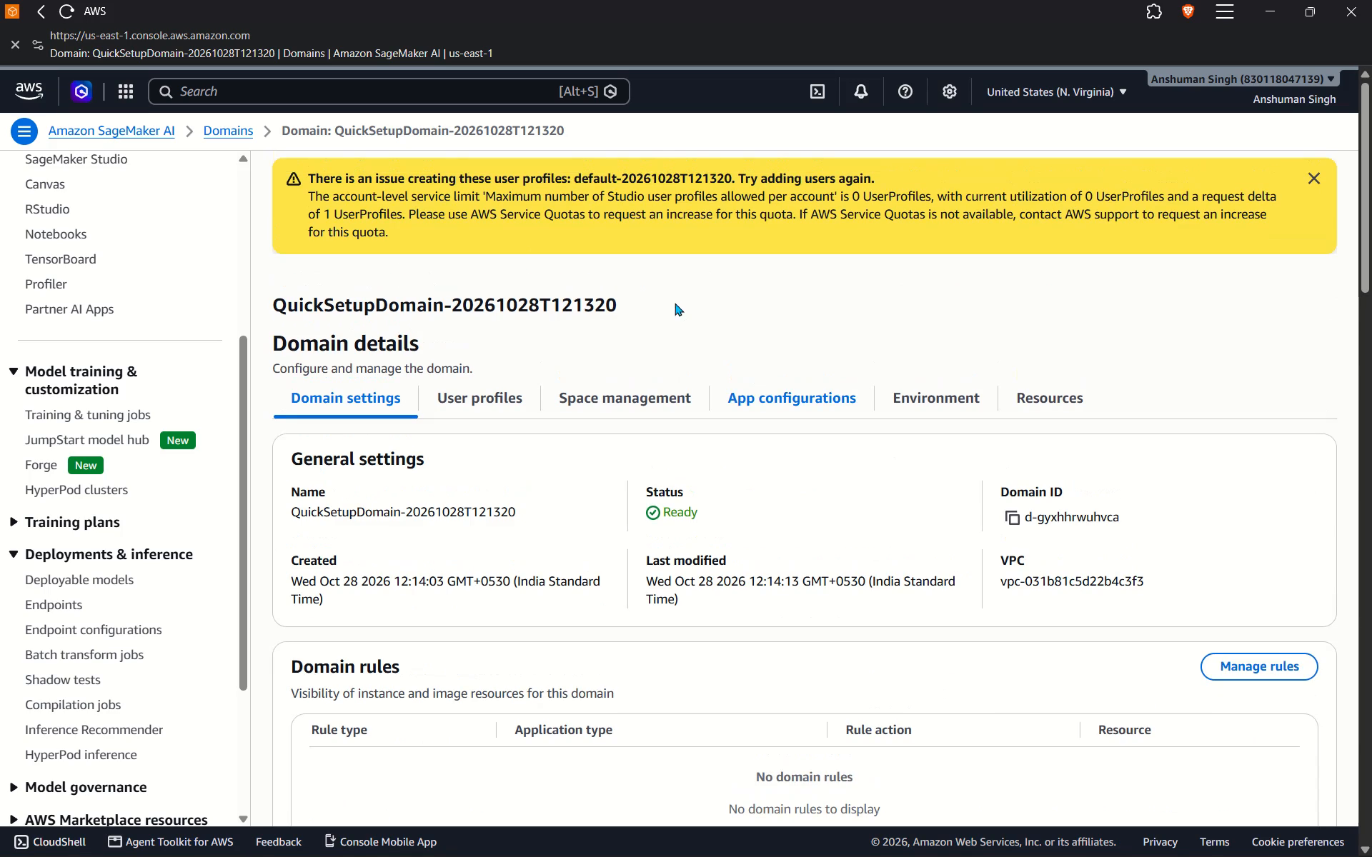
left_click(447, 91)
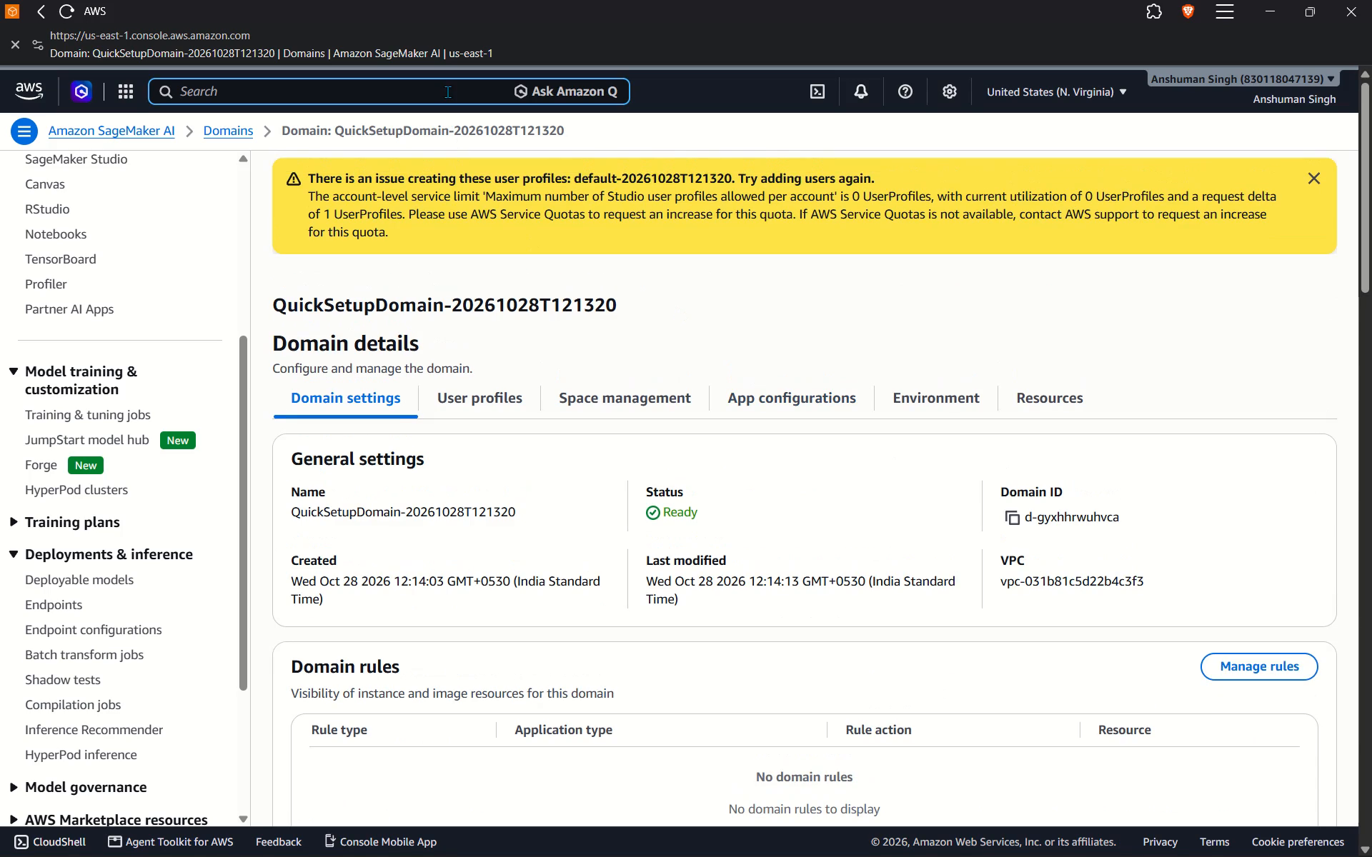
type("service")
key("space")
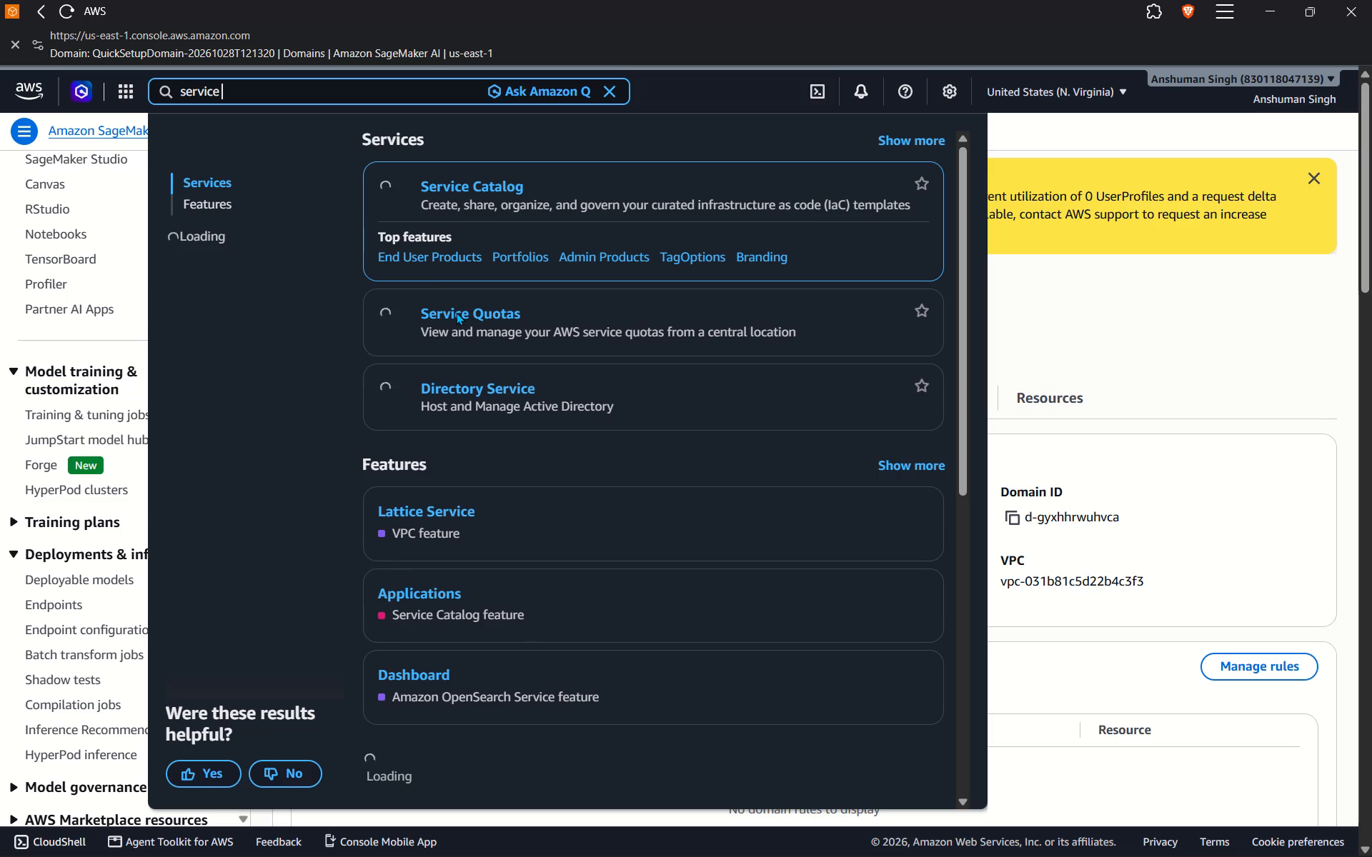
left_click(486, 305)
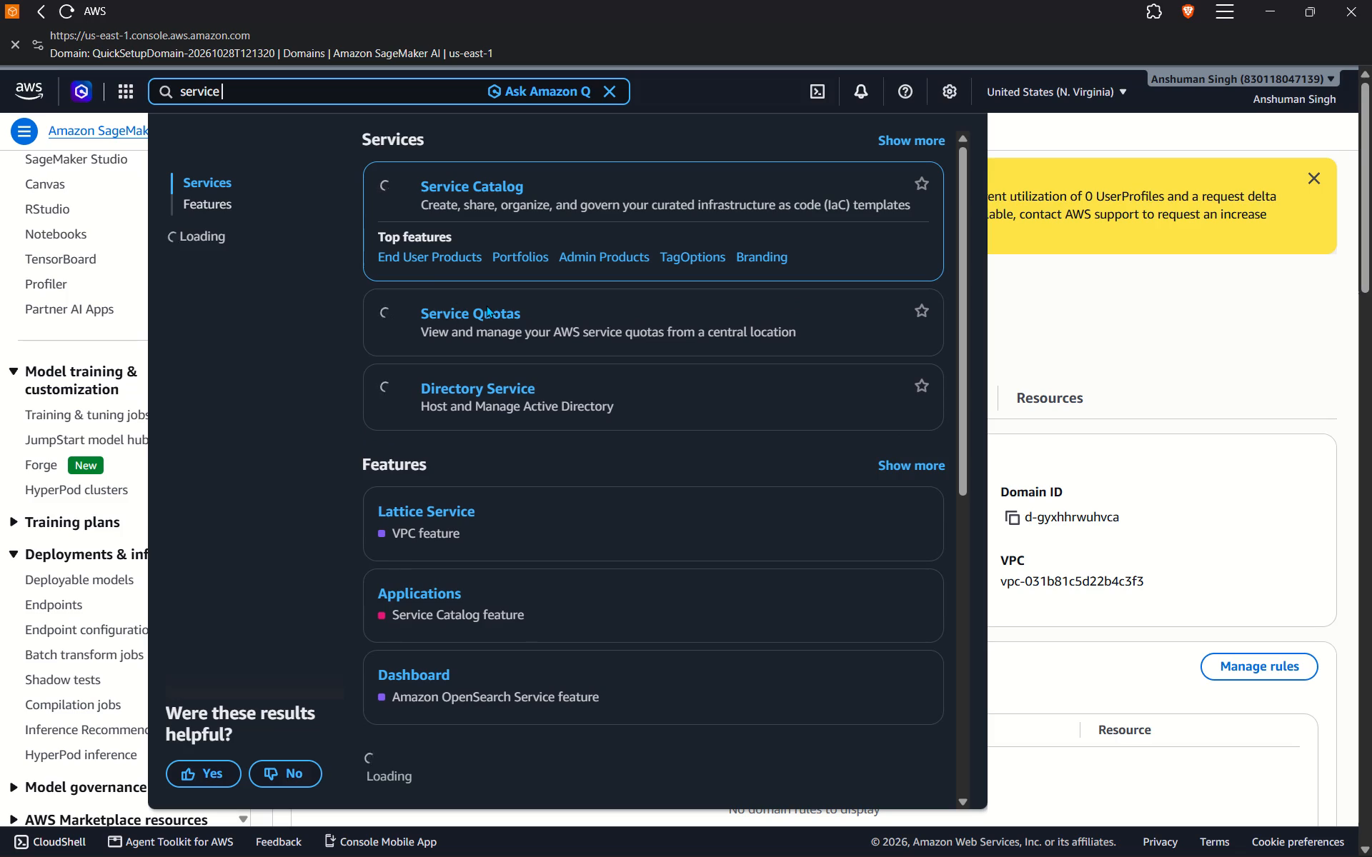
left_click(491, 310)
left_click(487, 316)
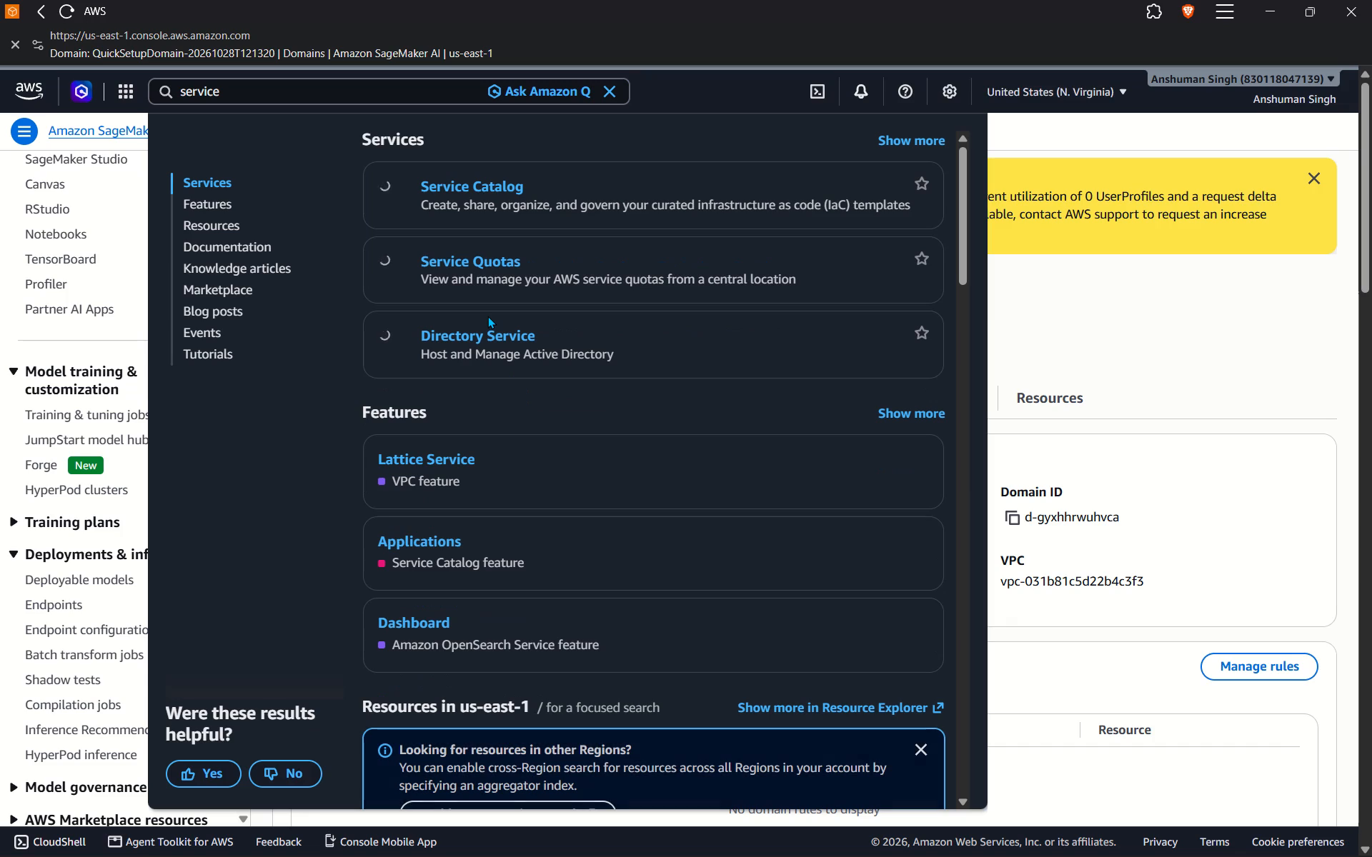
left_click(502, 265)
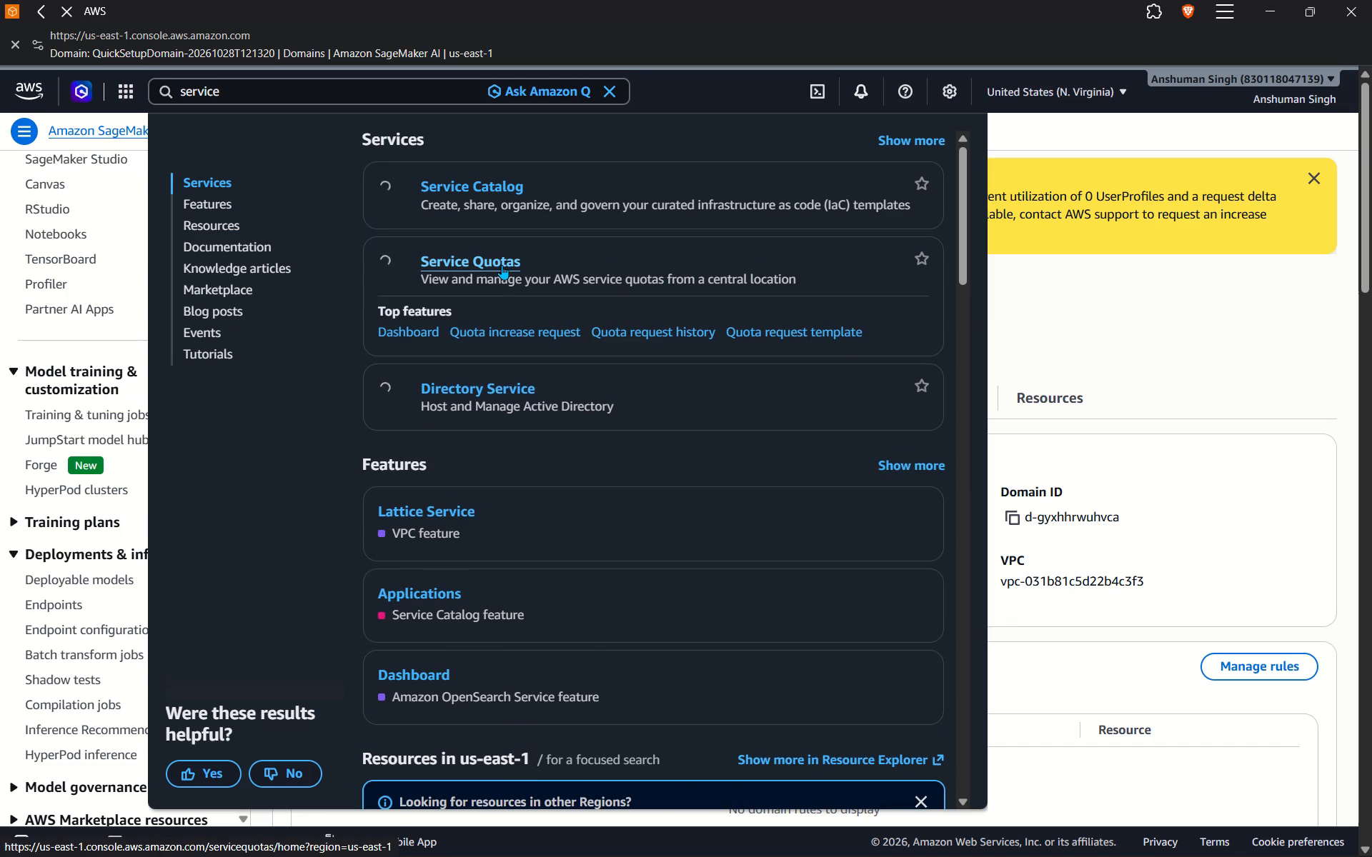
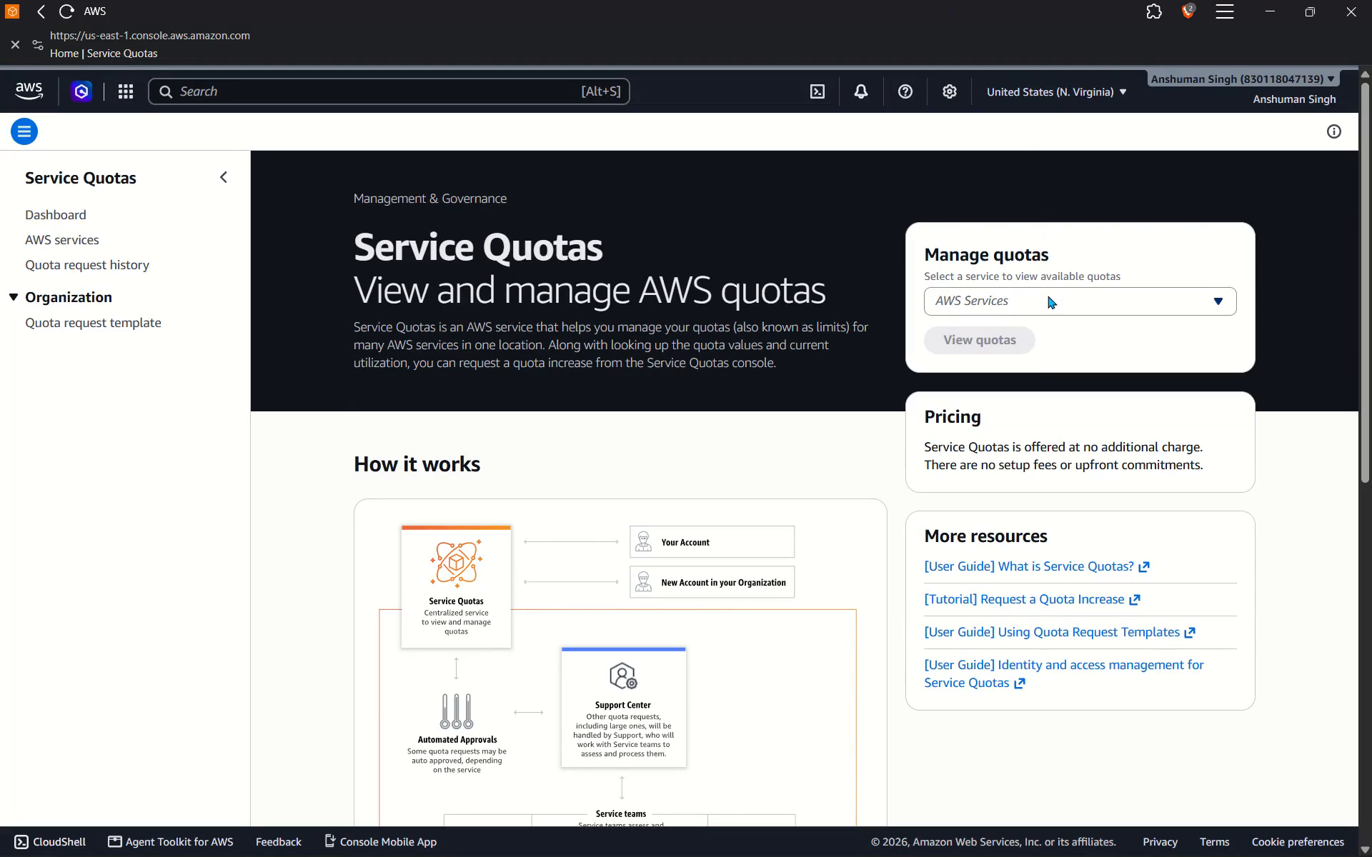
Open the AWS service selection for viewing available quotas in Manage quotas.
left_click(1048, 296)
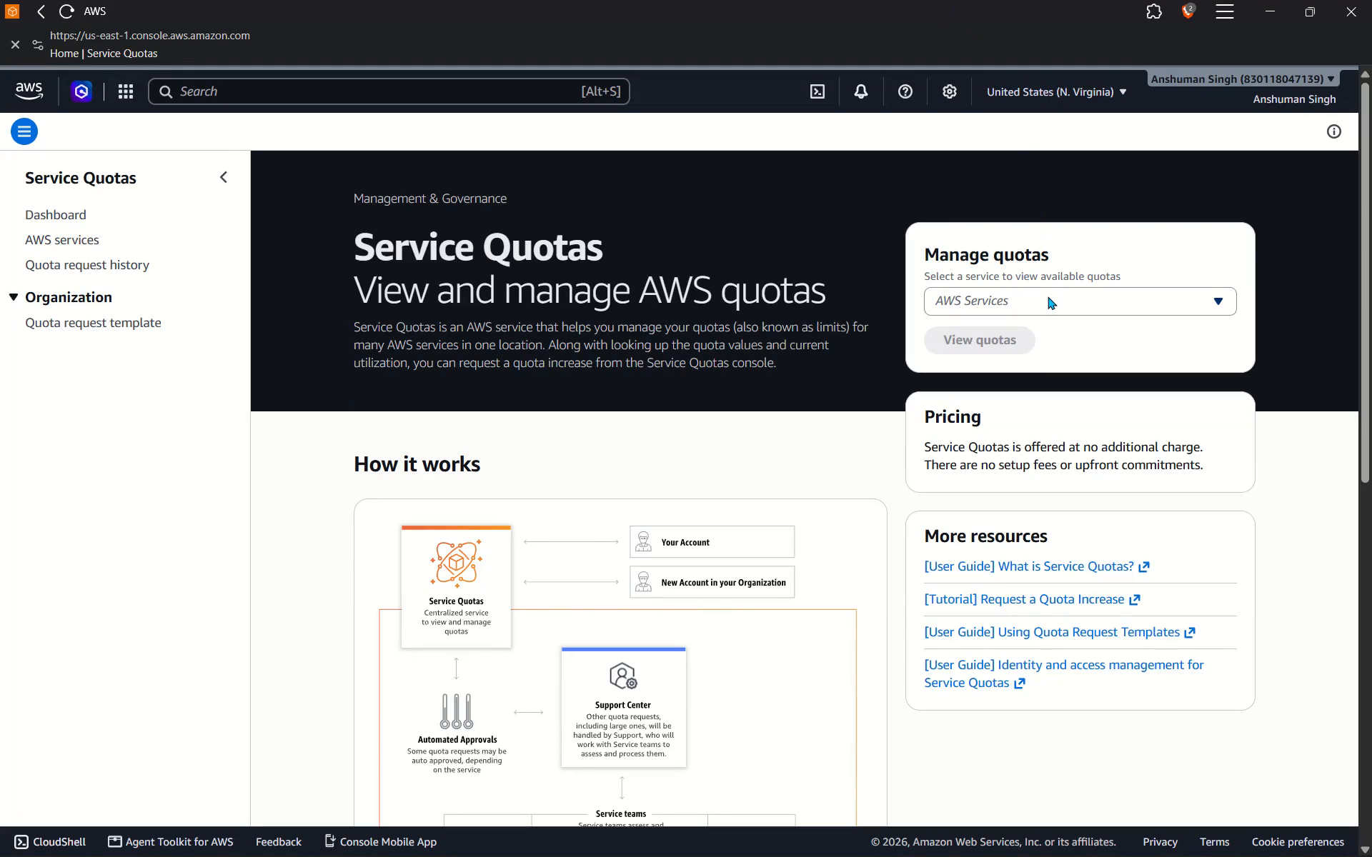
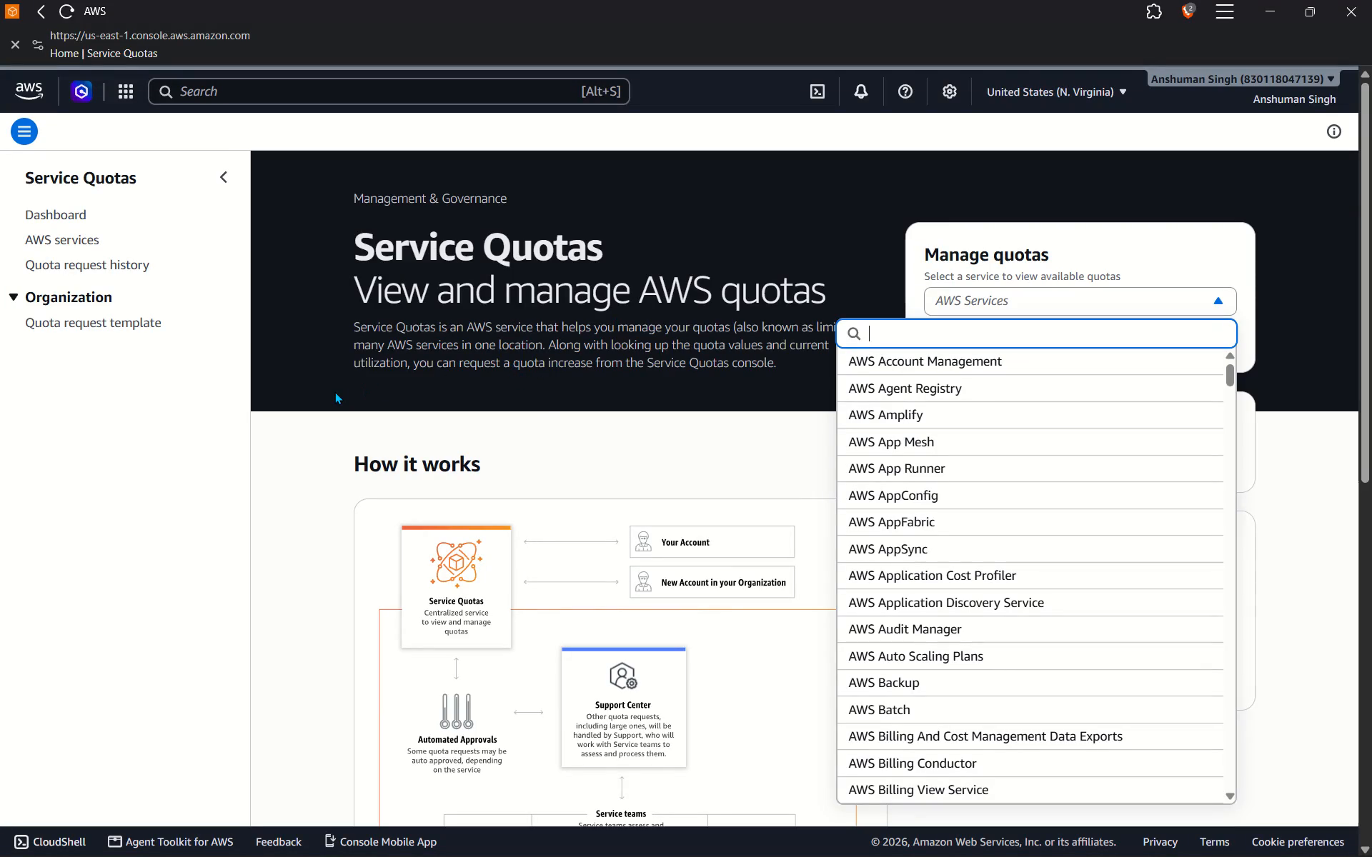
Copy the full text of the Service Quotas home page, from the navigation heading down to the footer.
left_click(138, 456)
scroll(138, 456, "down", 1)
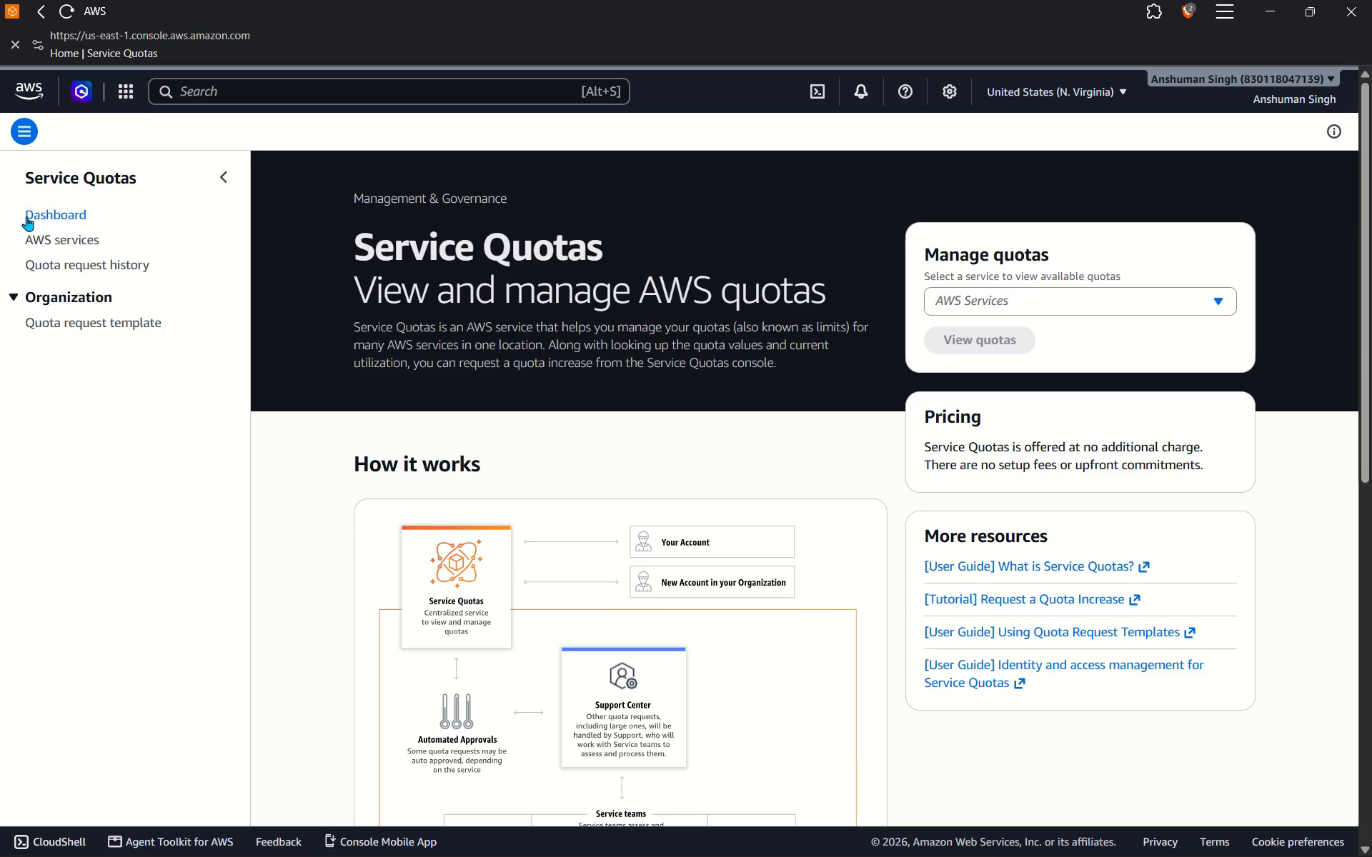
left_click_drag(21, 179, 619, 643)
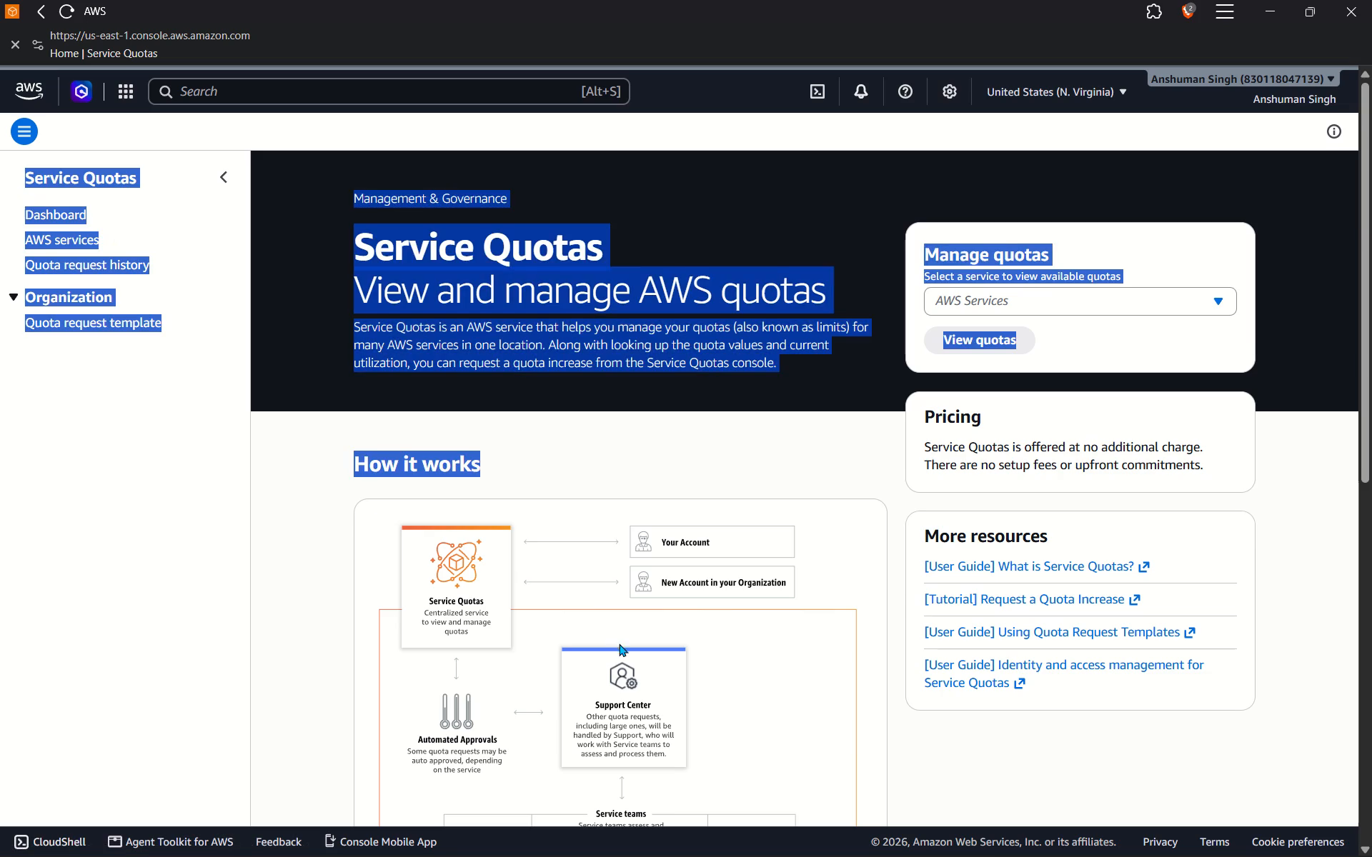
left_click_drag(619, 643, 1148, 856)
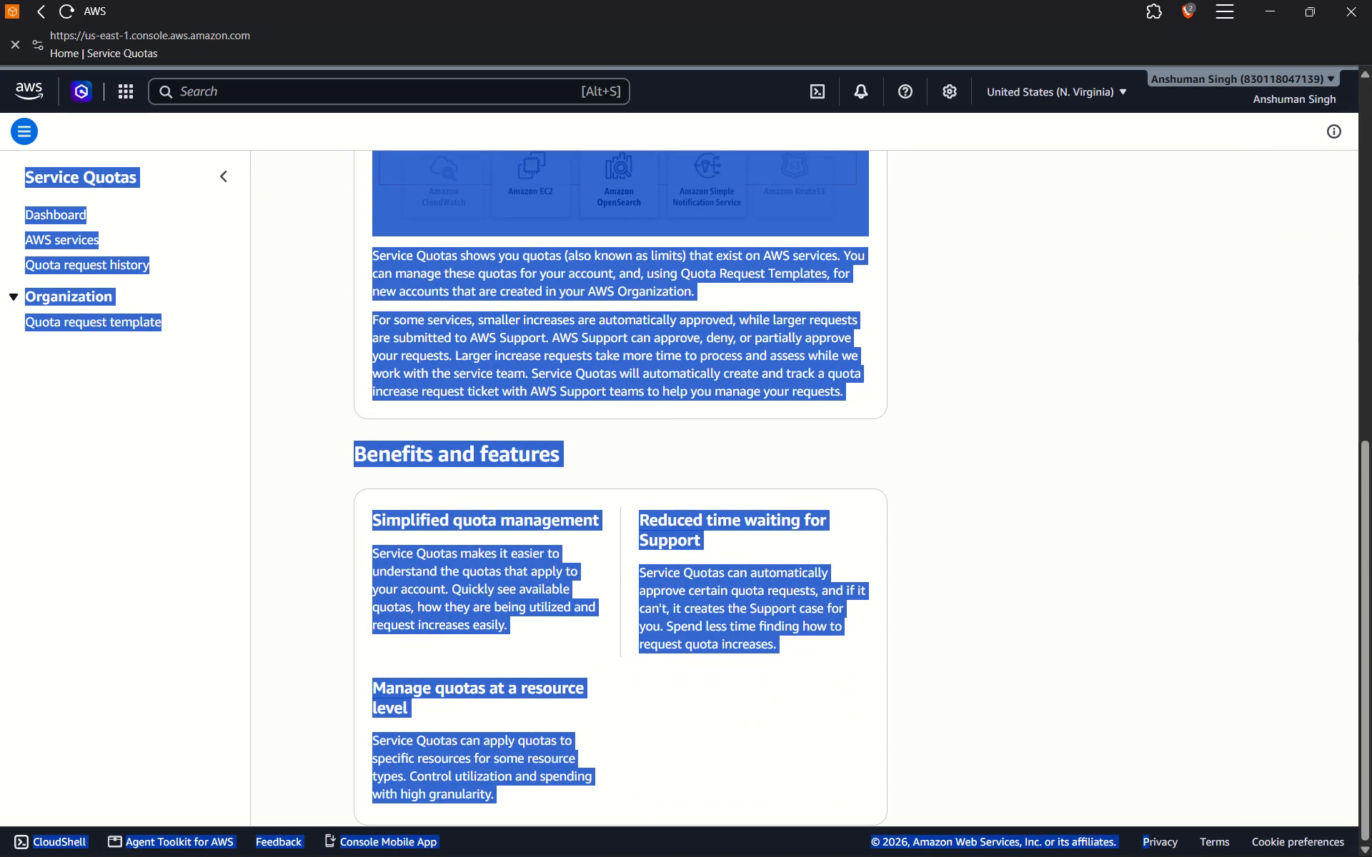
left_click_drag(1148, 856, 1147, 856)
key("ctrl+c")
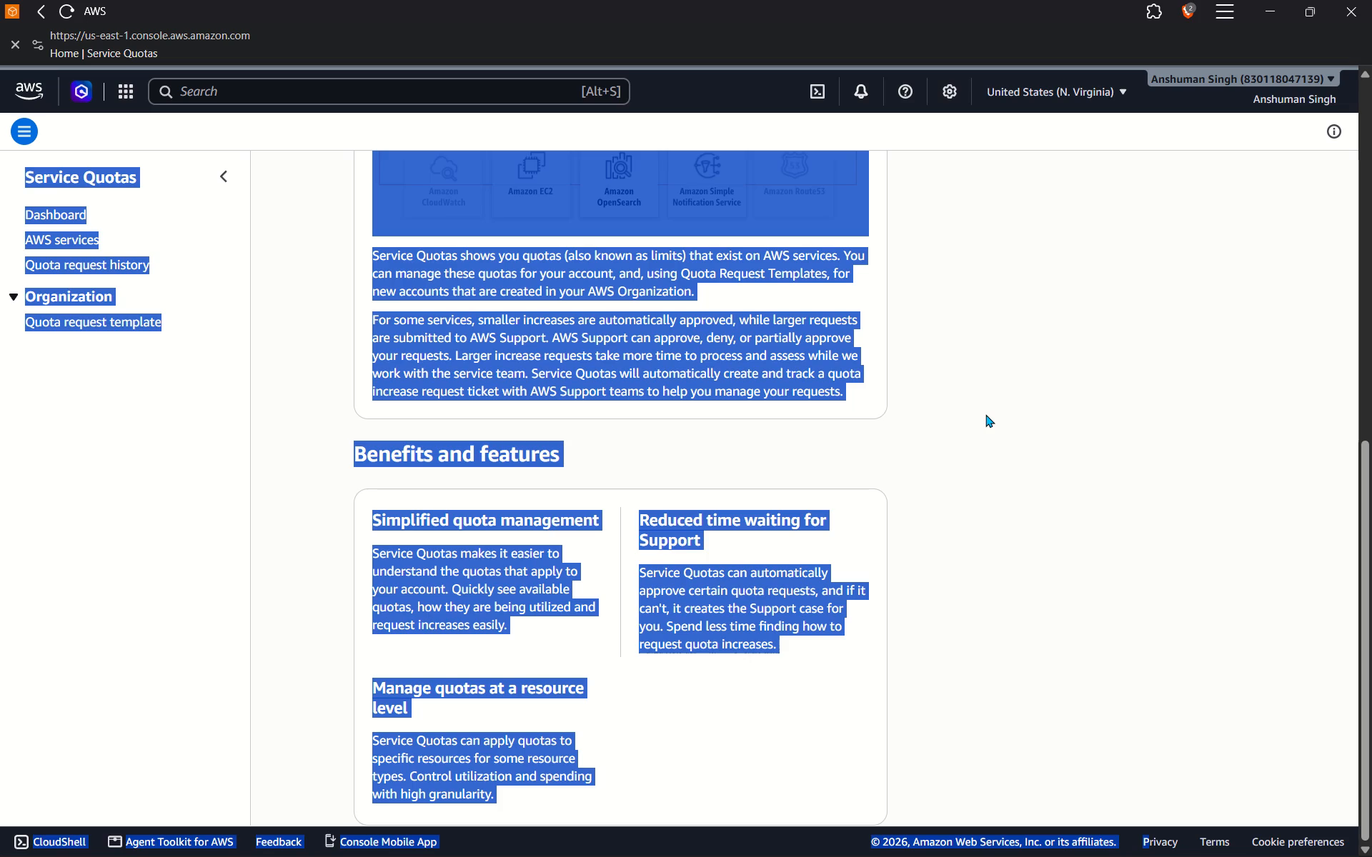
left_click(49, 433)
Search the full AWS services list for "amazon sage" and open the Amazon SageMaker quotas.
left_click(84, 244)
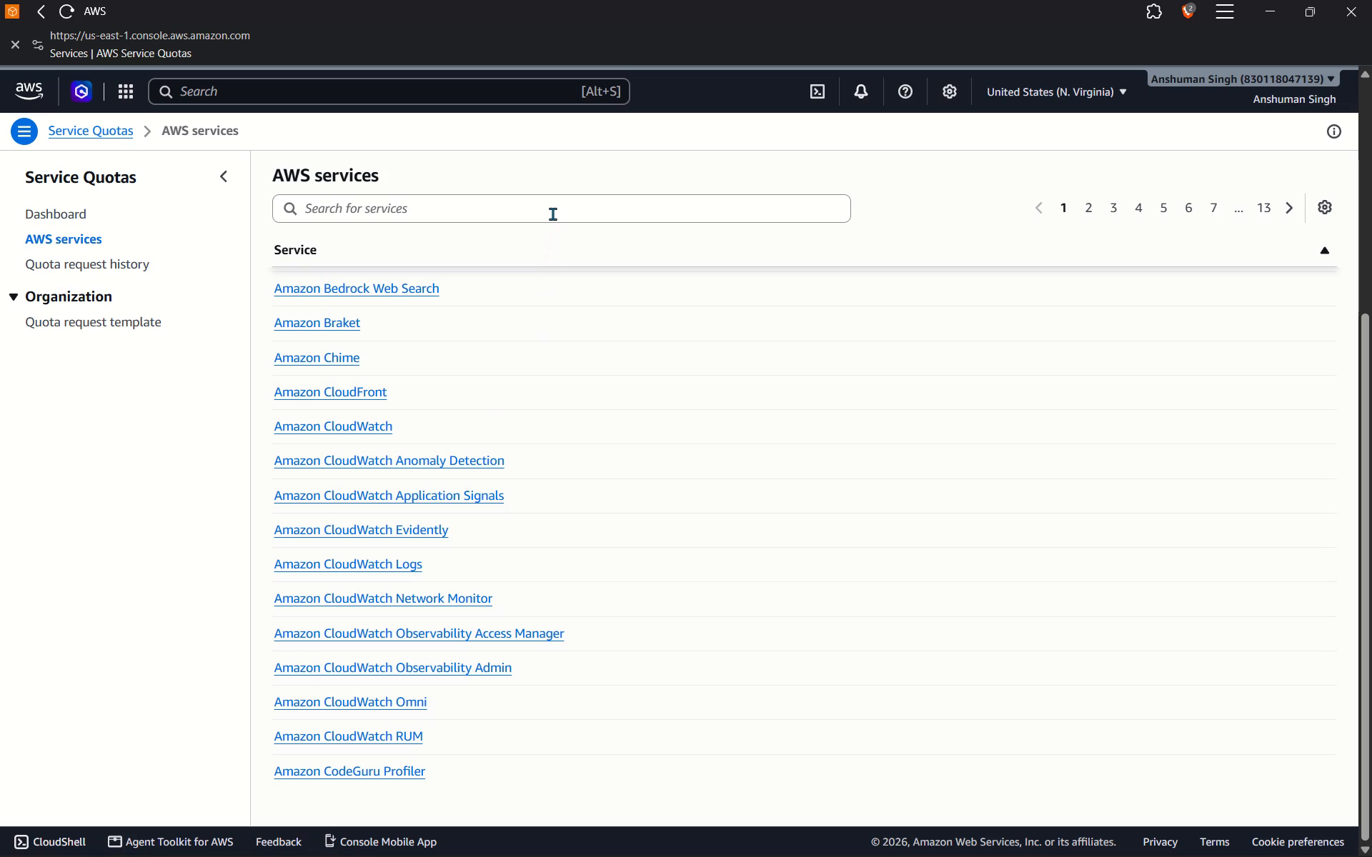
left_click(552, 214)
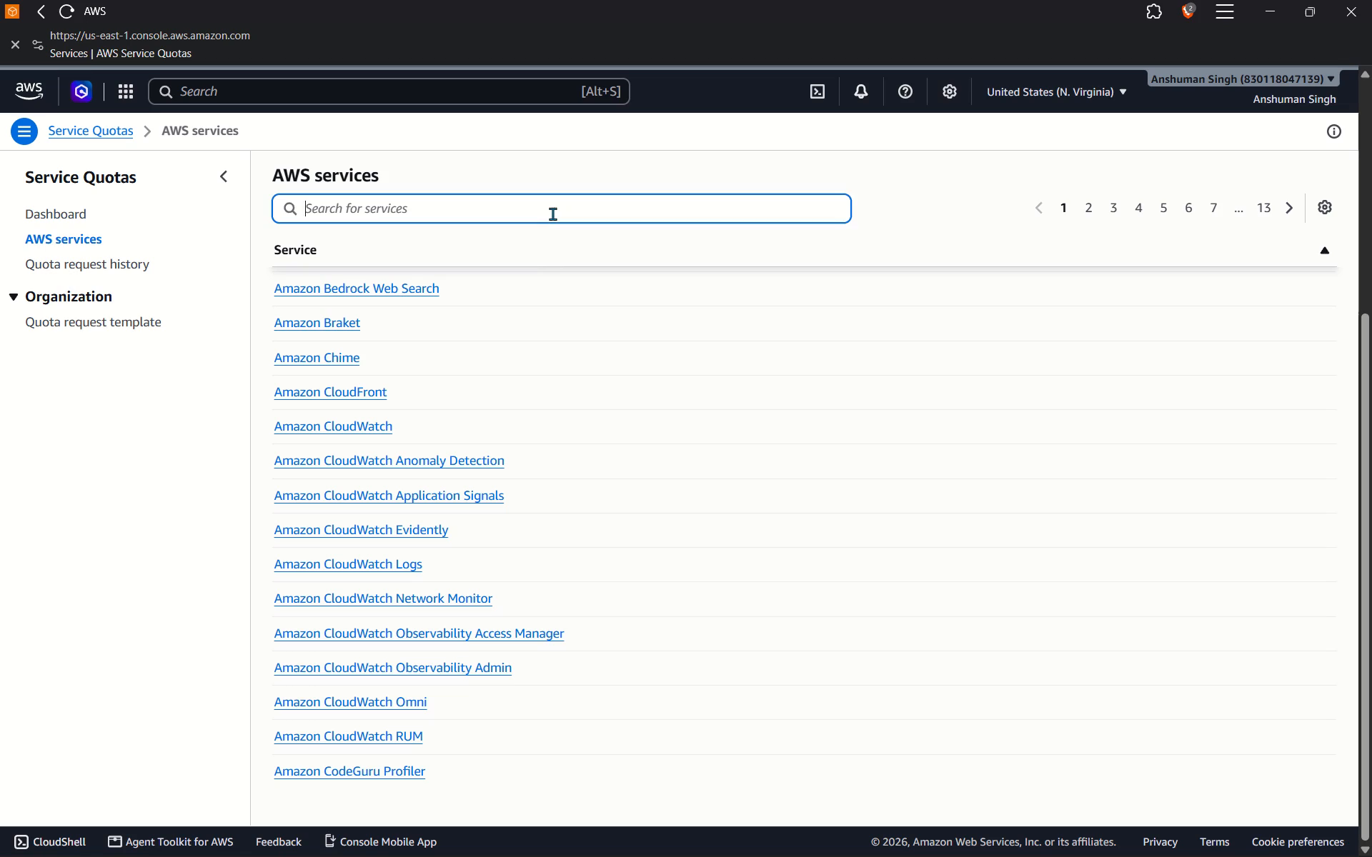
type("amaz")
type("on sage")
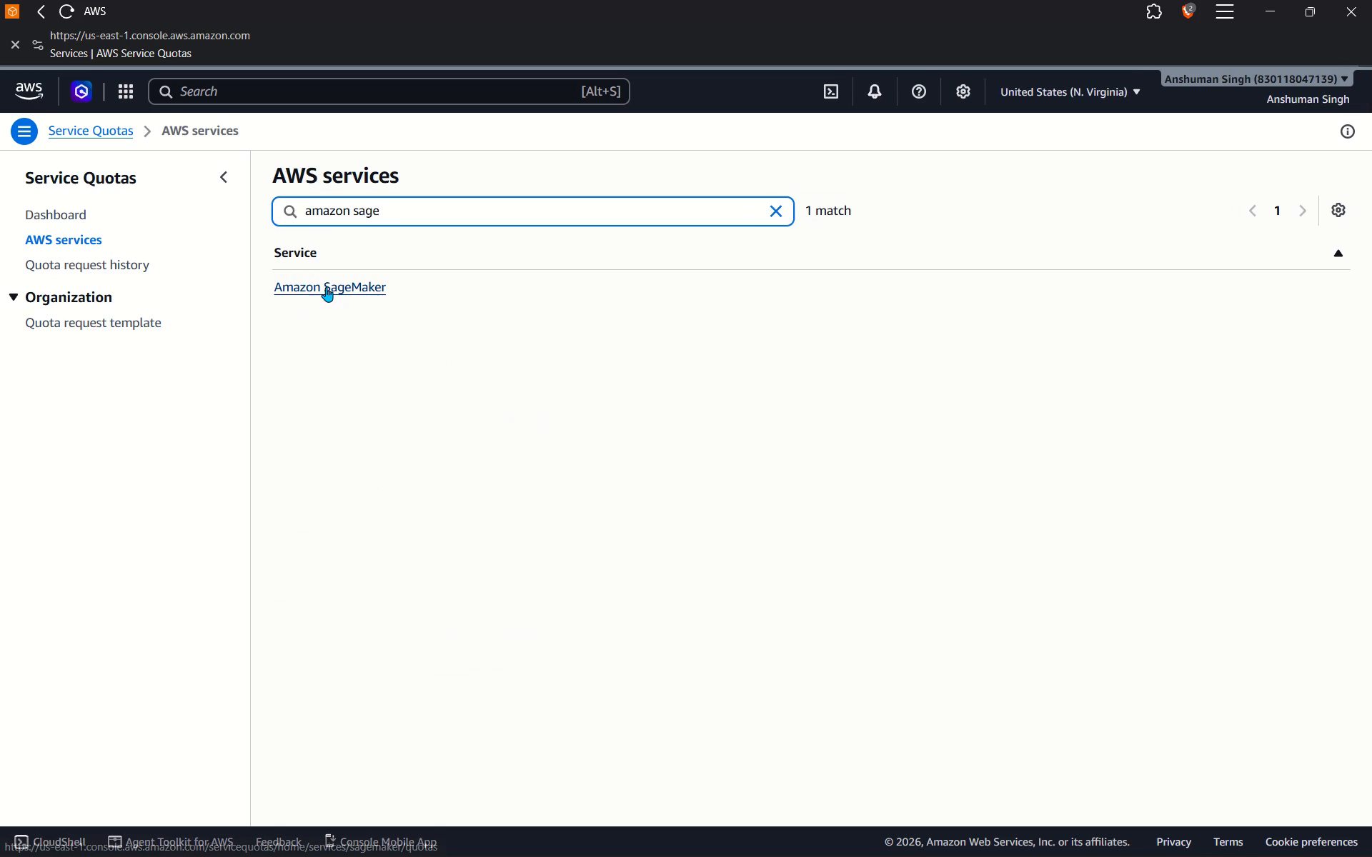
left_click(326, 287)
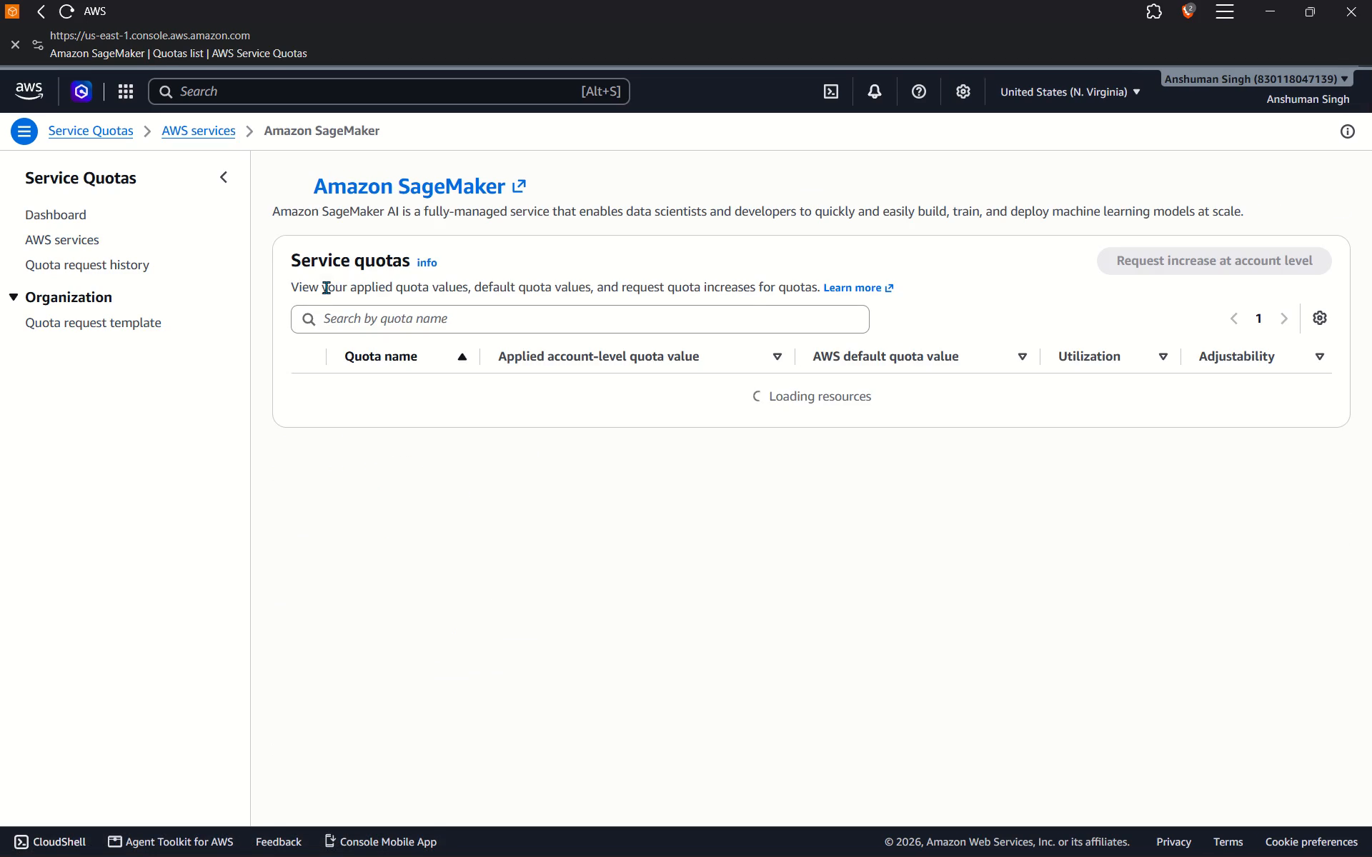
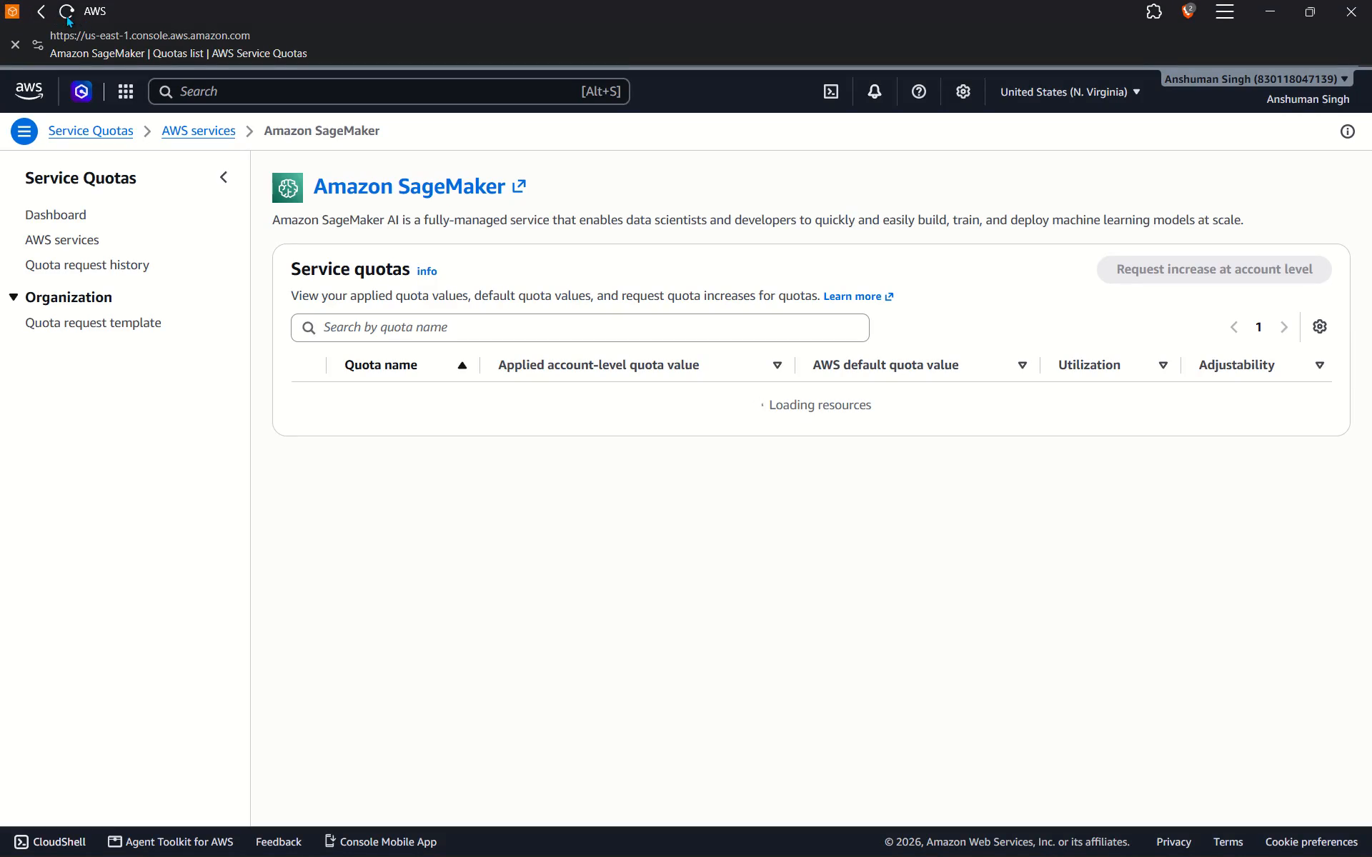
Reload the Amazon SageMaker quotas page.
left_click(63, 12)
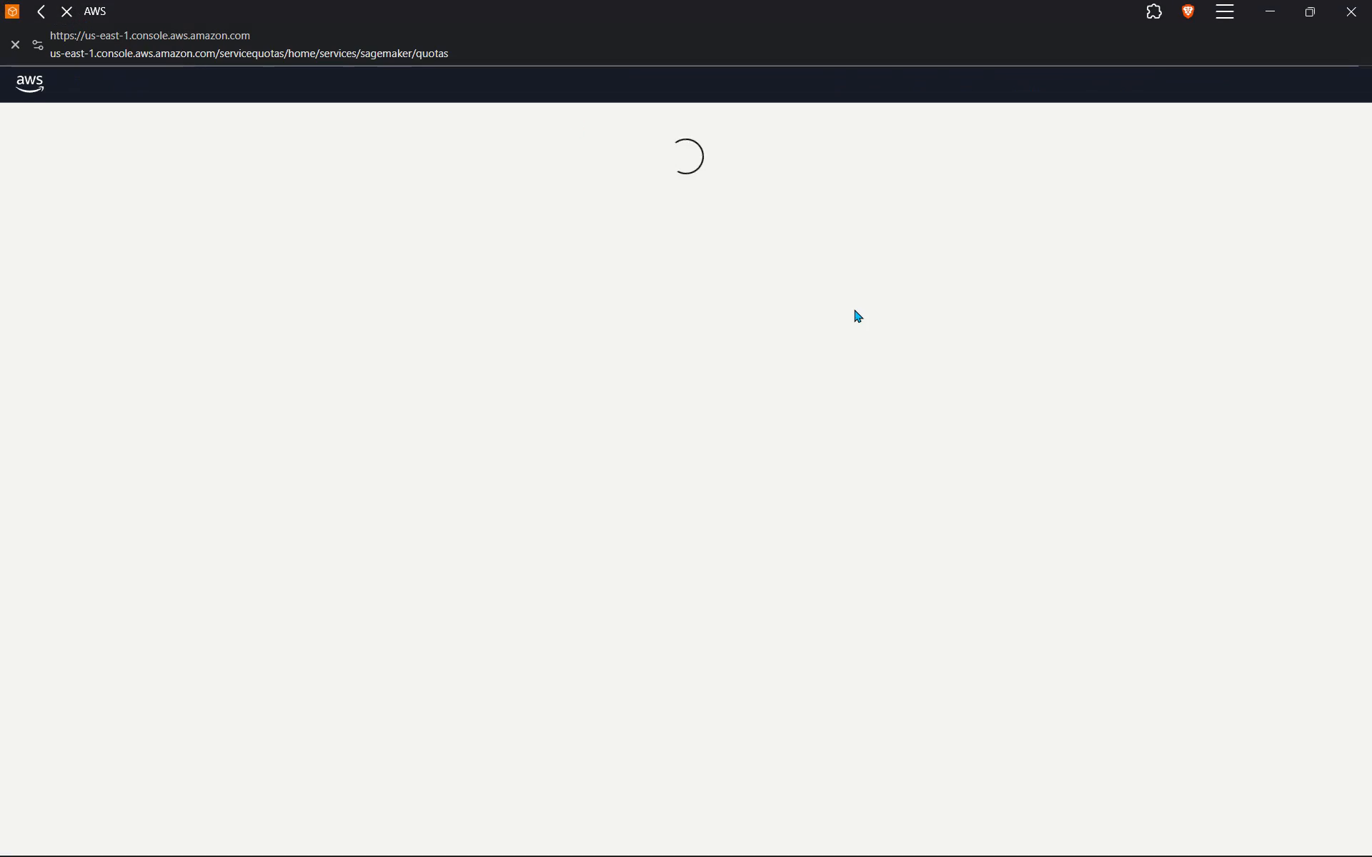
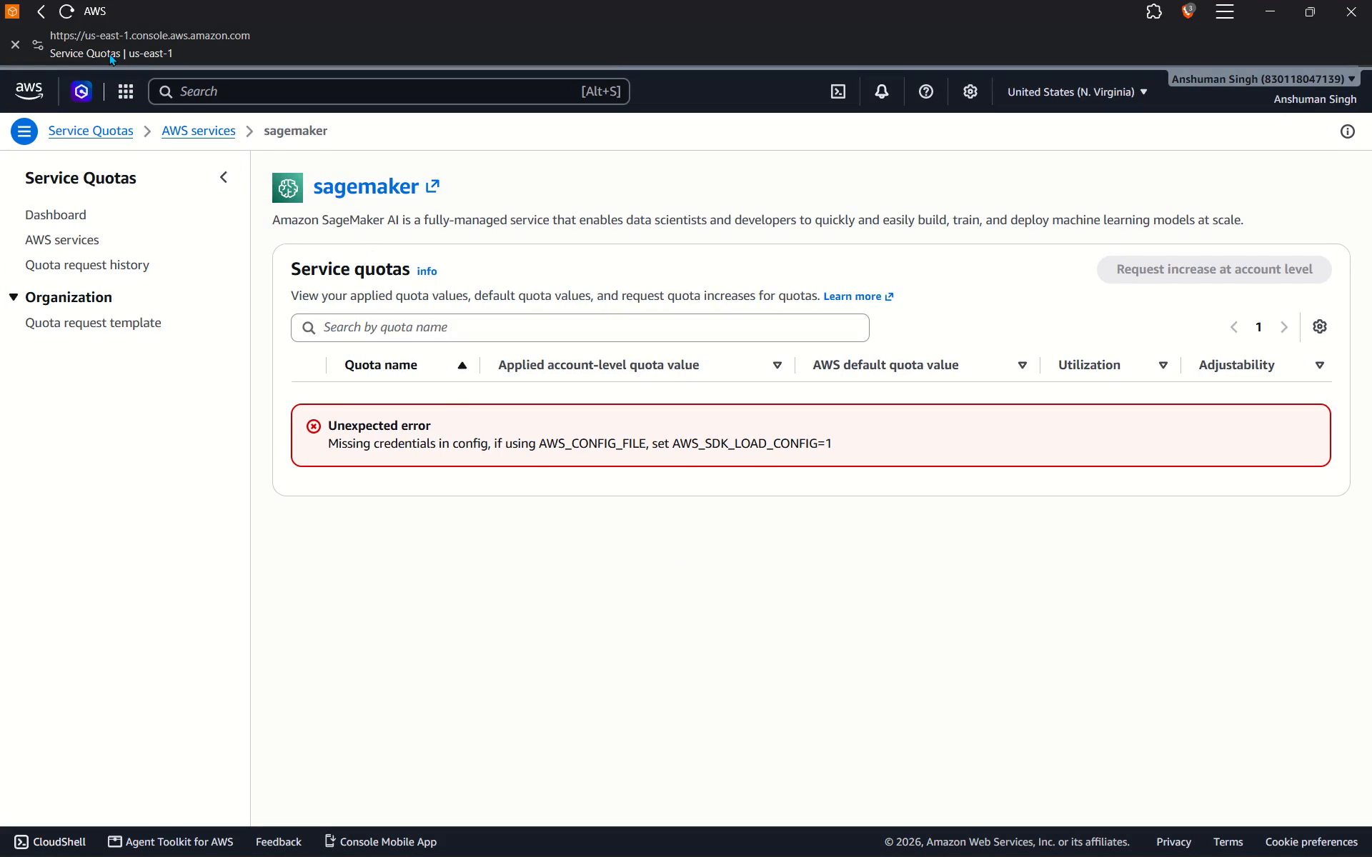
Reload the sagemaker service quotas page again to retry loading the quota list.
left_click(66, 4)
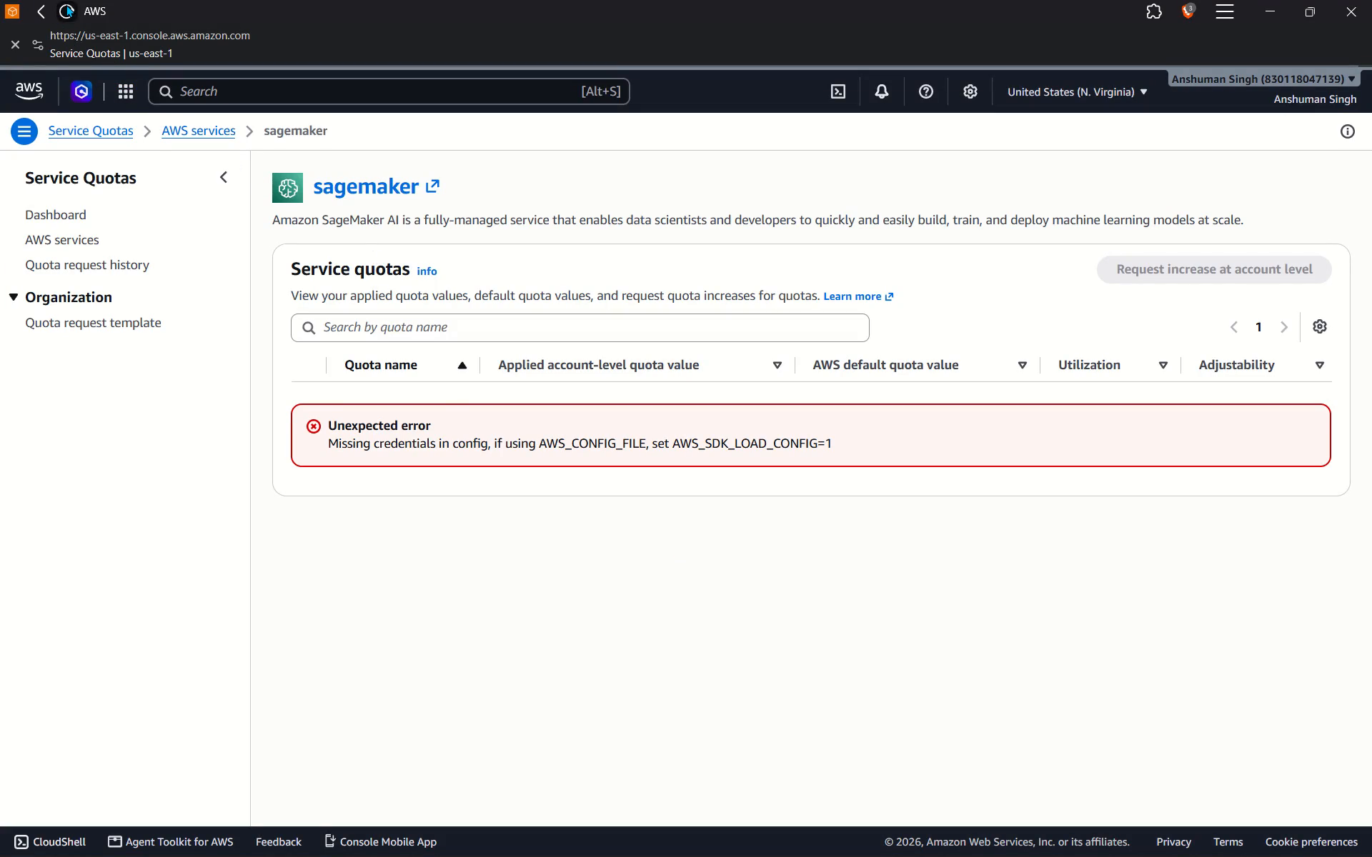
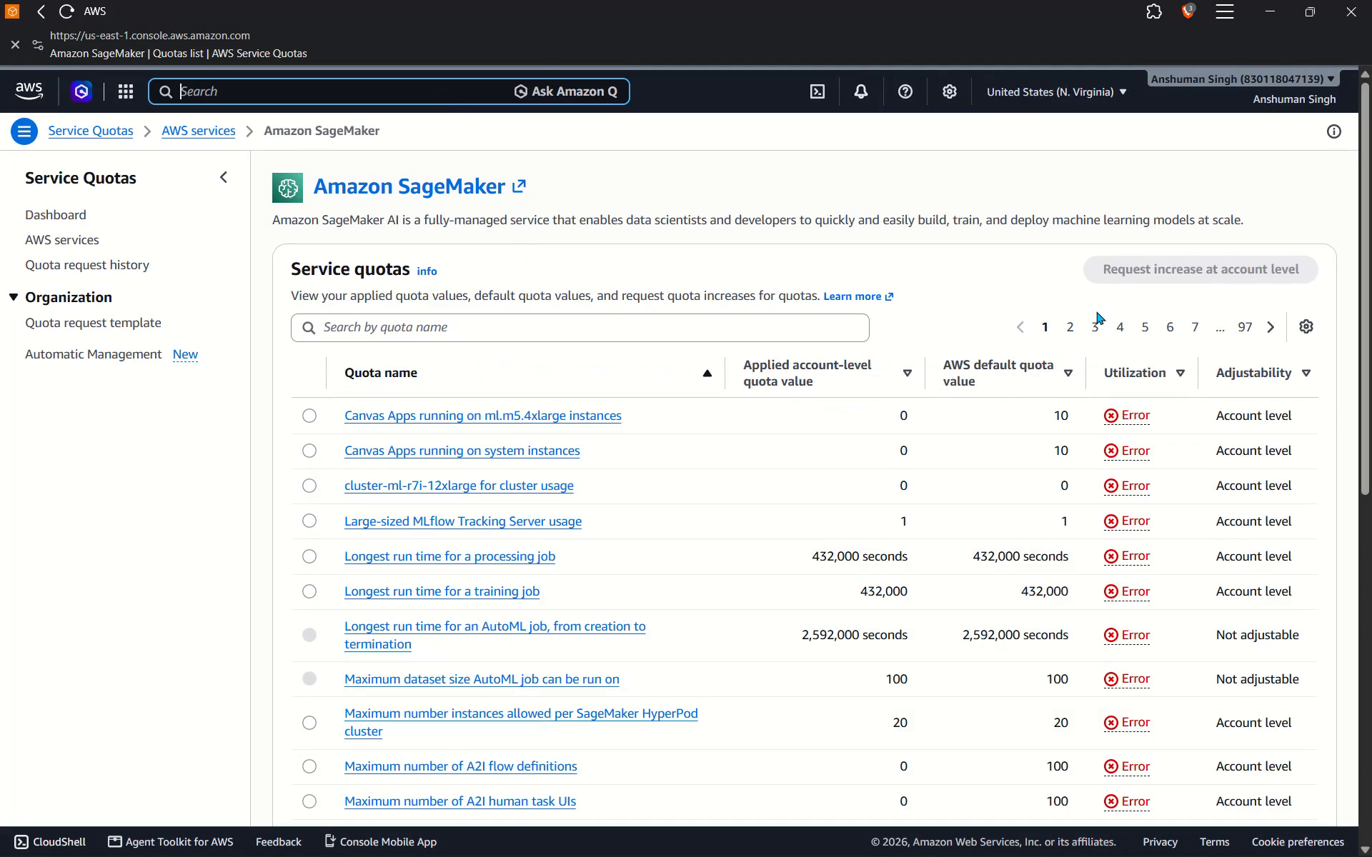
Search the AWS console for "lamda" and open the Lambda service from the results.
scroll(704, 486, "up", 9)
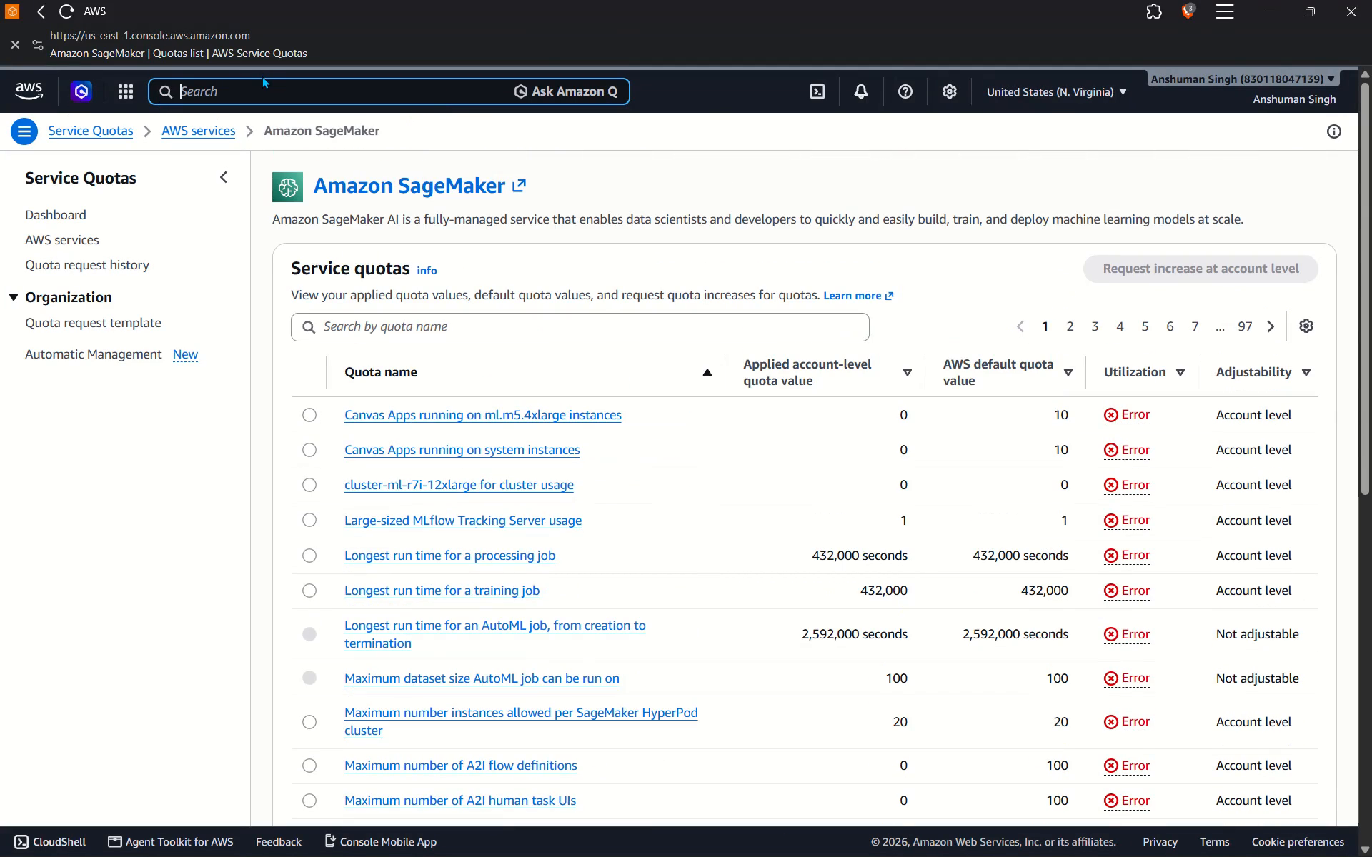
type("lamda")
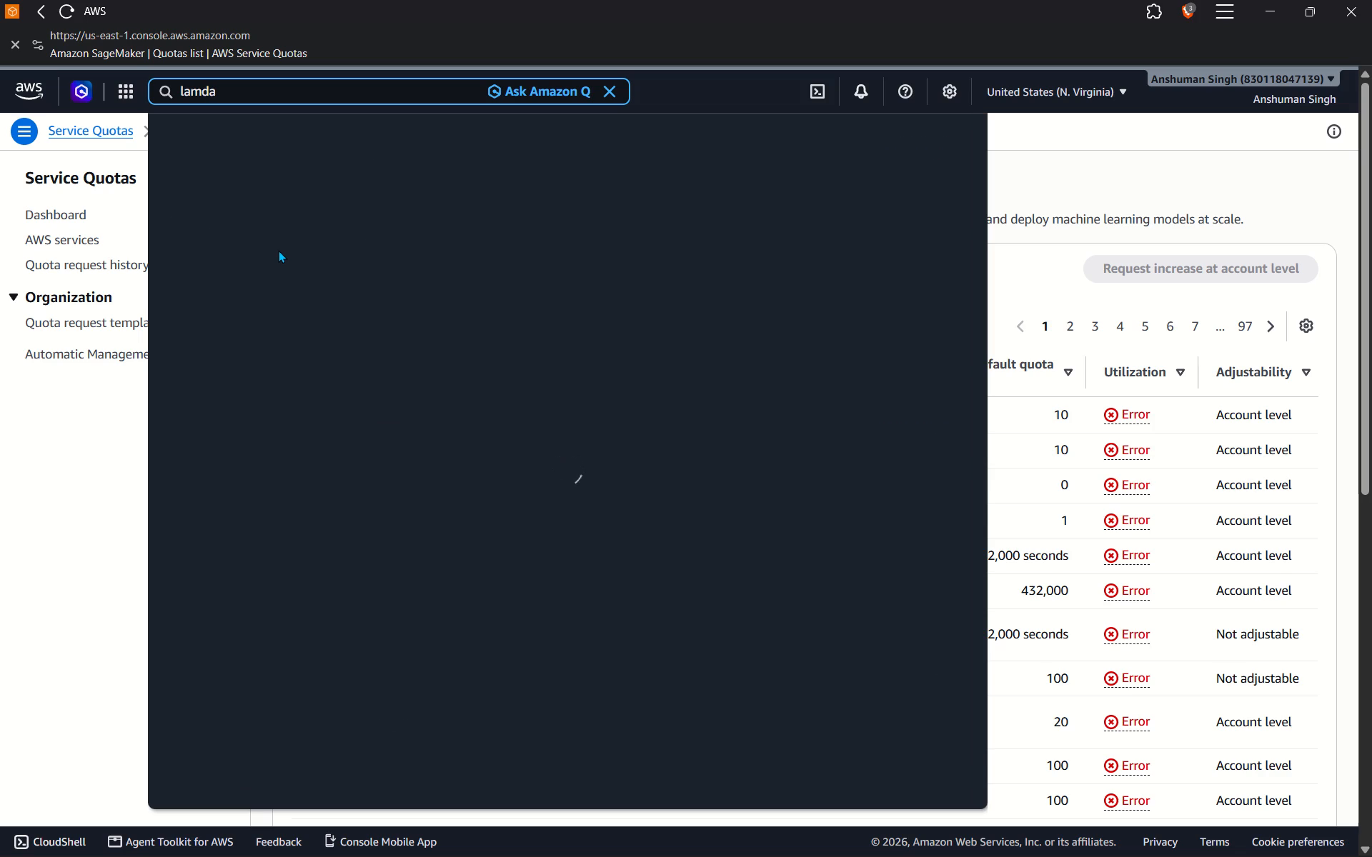
left_click(447, 193)
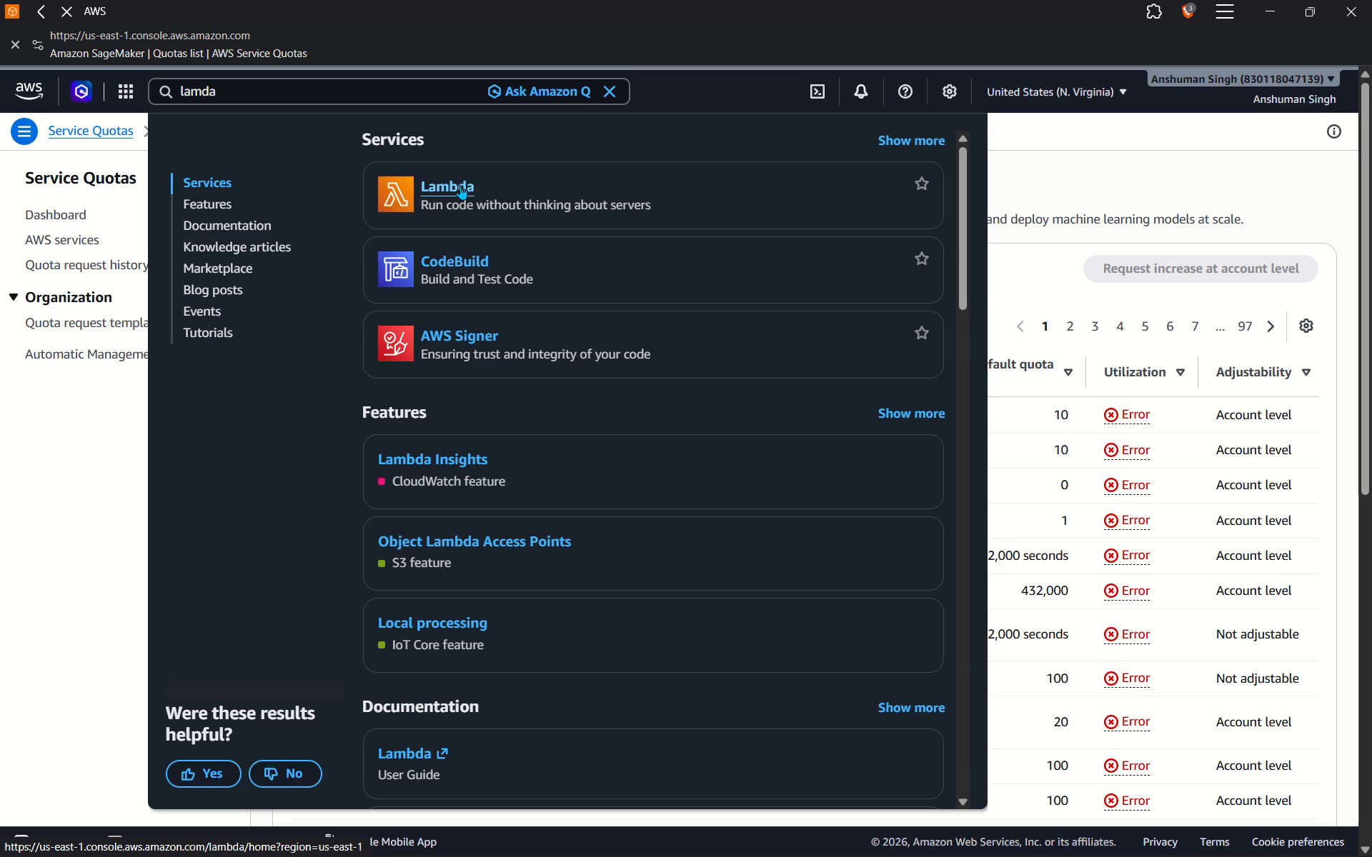
left_click(460, 185)
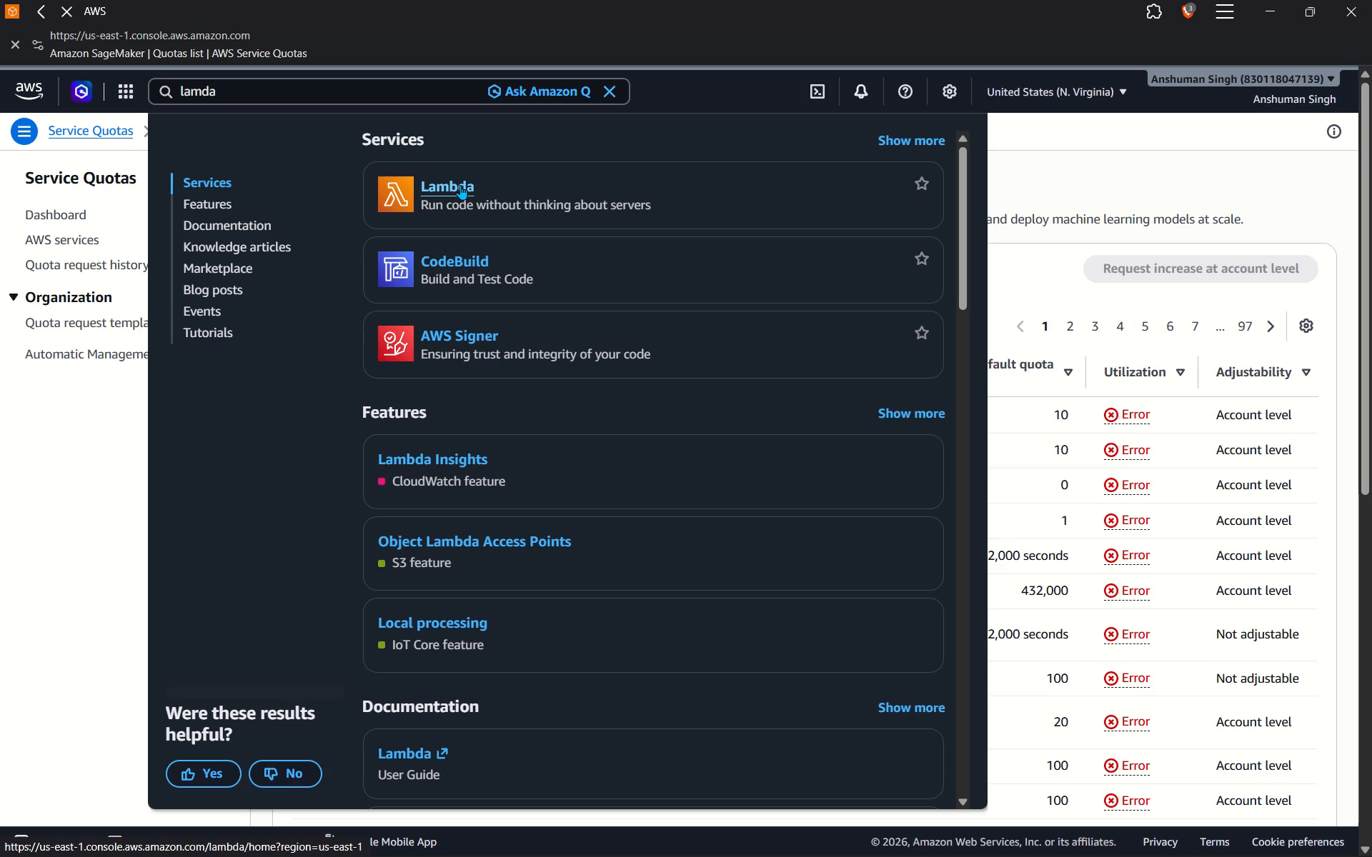